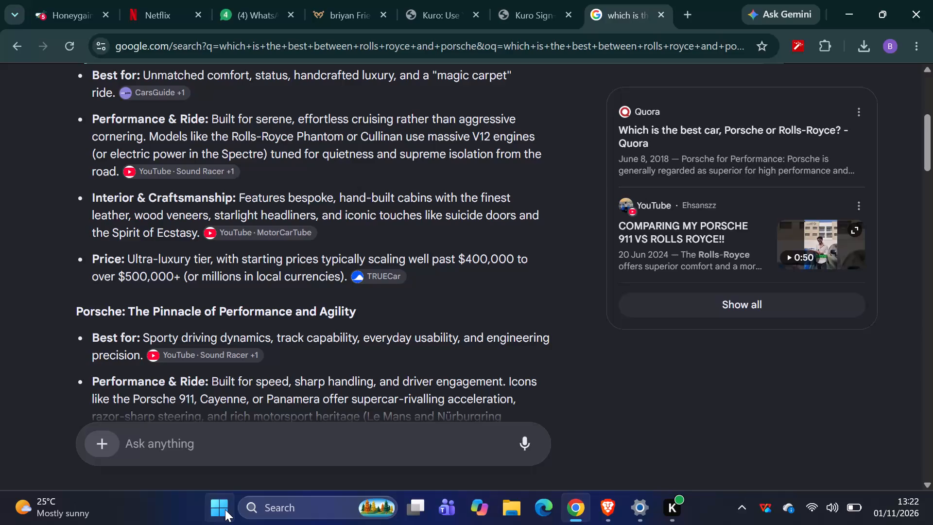
# Search for JASP with Windows search and open its web search results in Microsoft Edge.
pyautogui.click(225, 509)
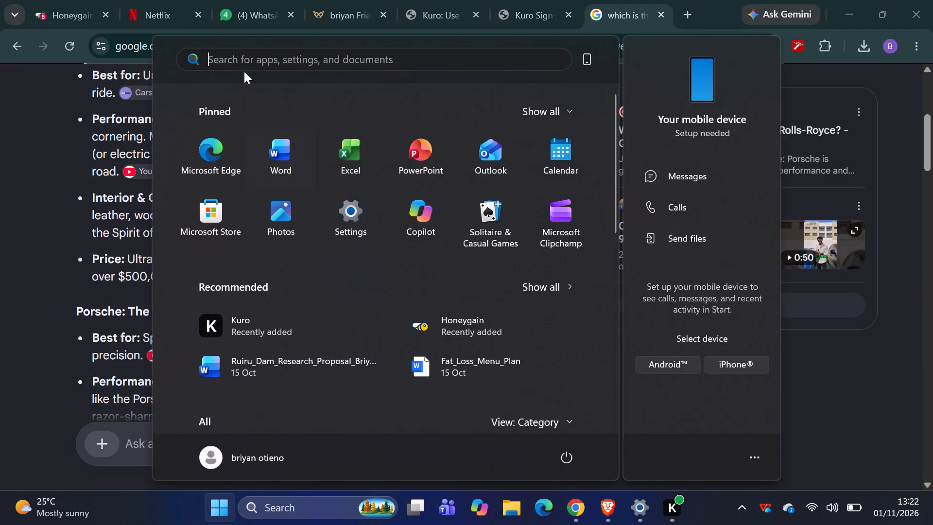
pyautogui.click(235, 67)
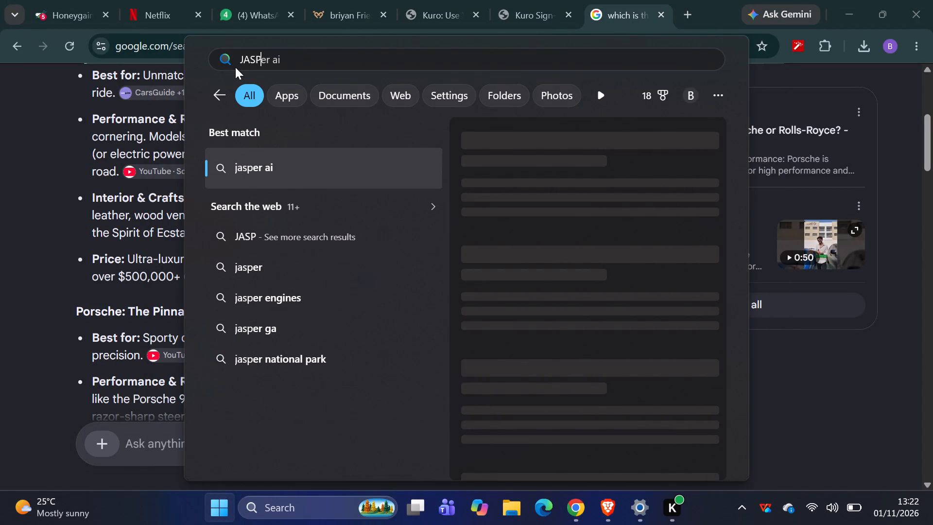
pyautogui.click(248, 237)
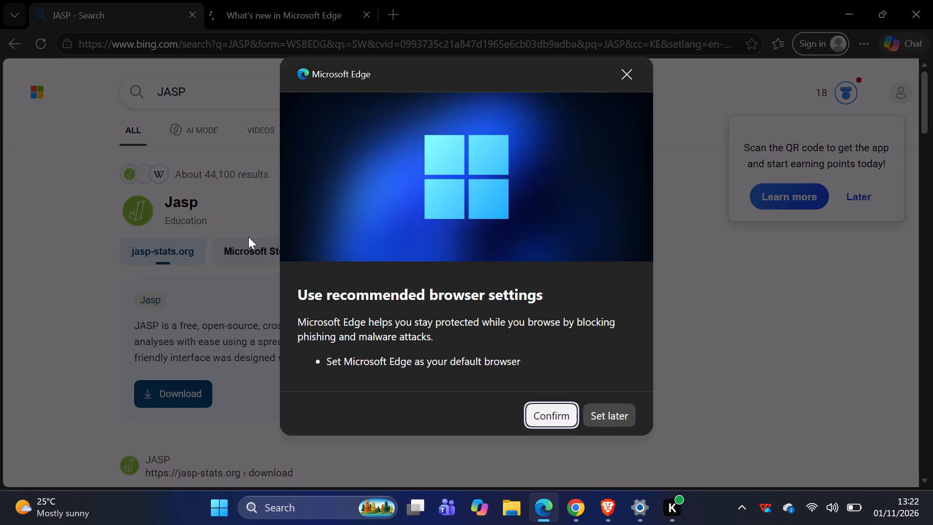
# Confirm the recommended browser settings prompt, then leave the Settings window and dismiss the prompt covering the JASP search results.
pyautogui.click(569, 412)
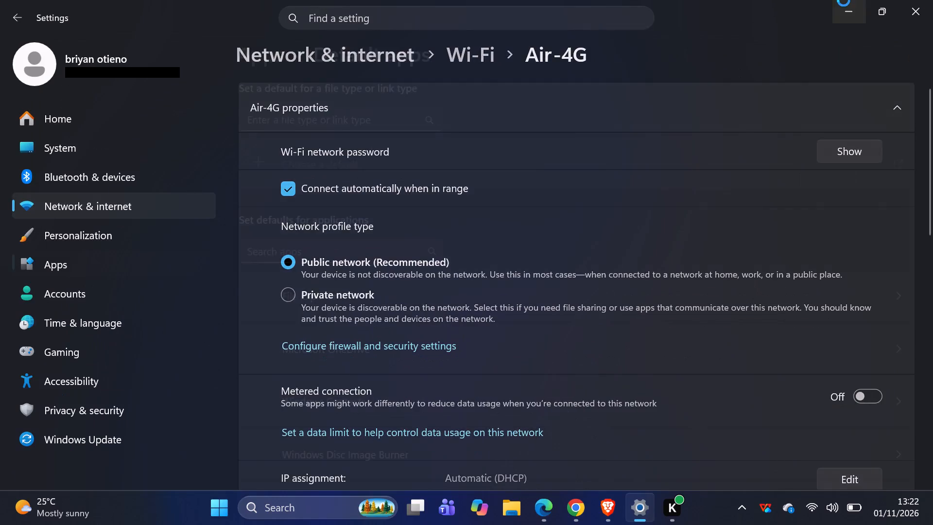
pyautogui.click(653, 38)
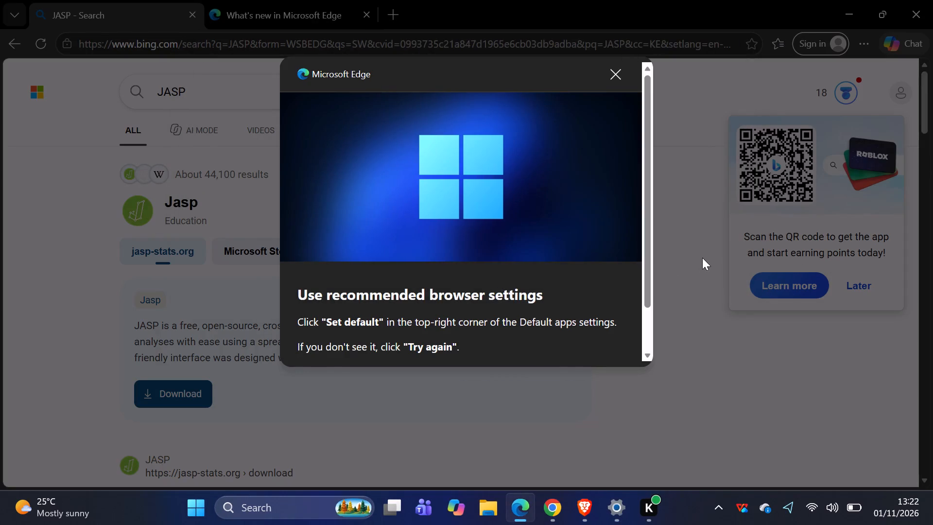
pyautogui.click(622, 74)
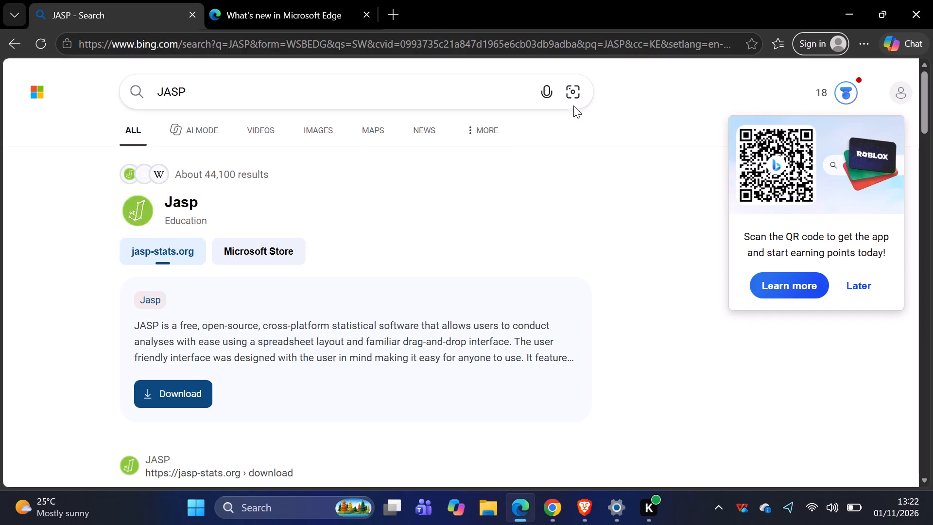
# Open the JASP download page from the search results and start downloading the Windows MSIX Installer.
pyautogui.click(190, 402)
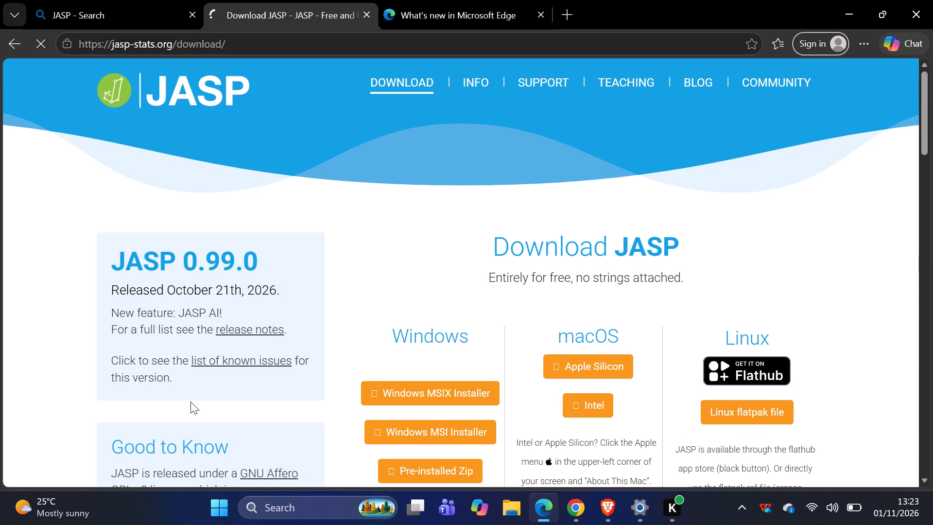
pyautogui.click(412, 398)
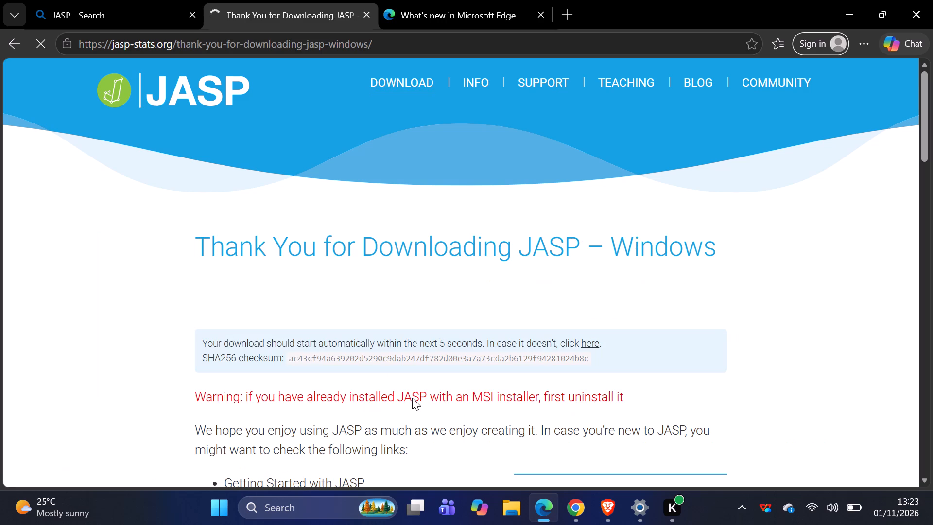
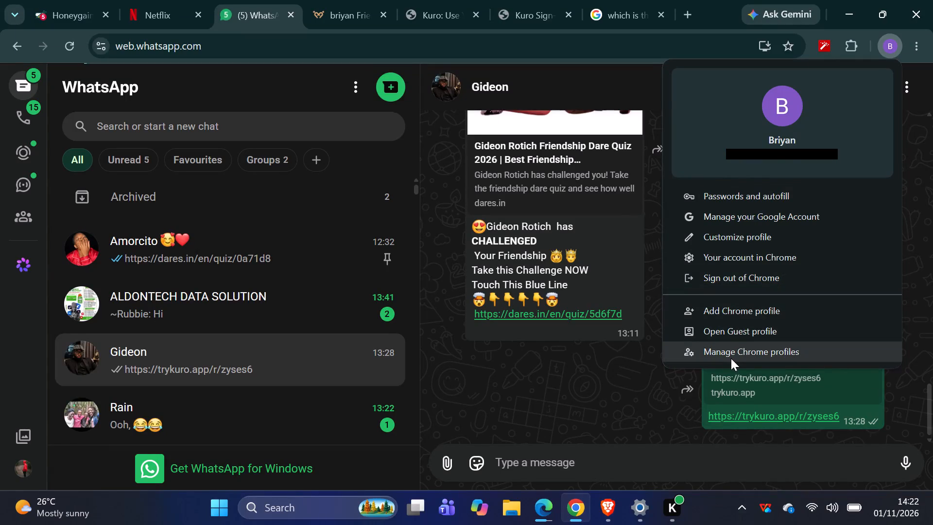
pyautogui.click(732, 317)
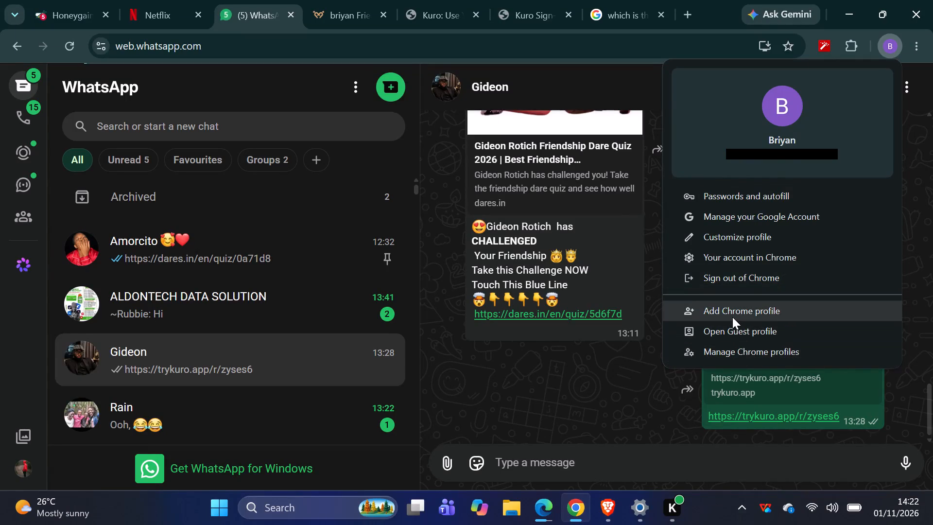
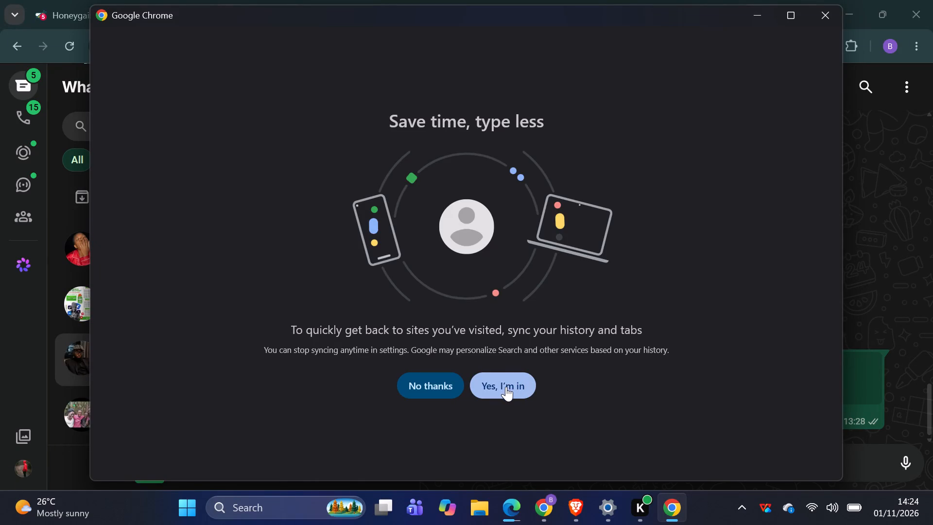
pyautogui.click(506, 386)
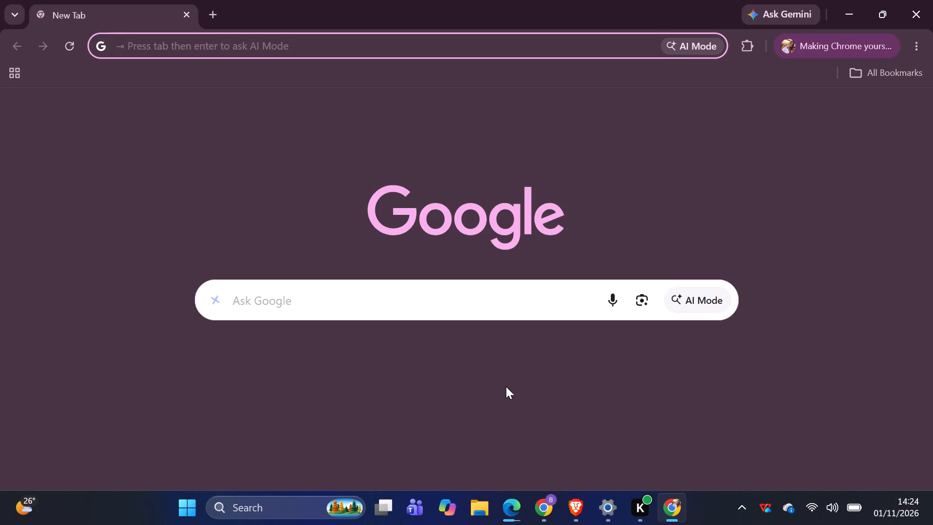
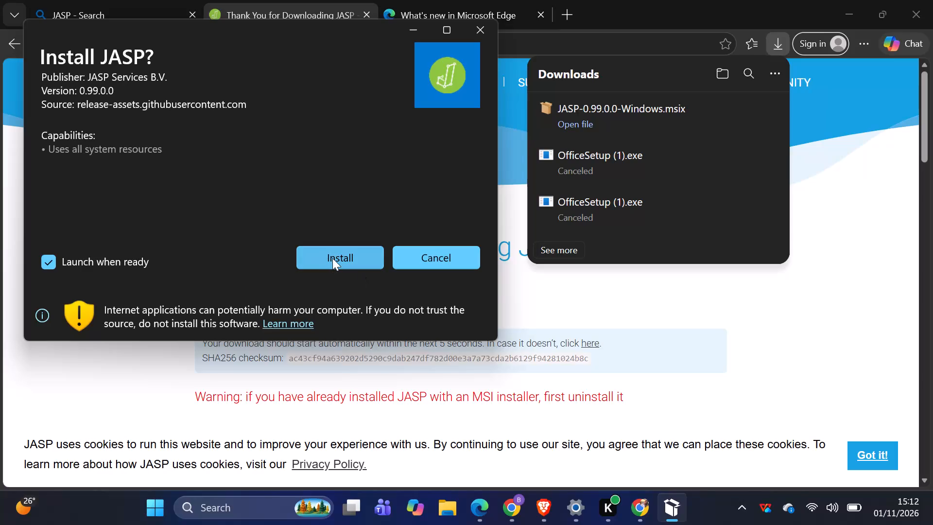
# Install JASP 0.99.0.0 from the downloaded package, keeping the option to launch it when ready.
pyautogui.click(332, 258)
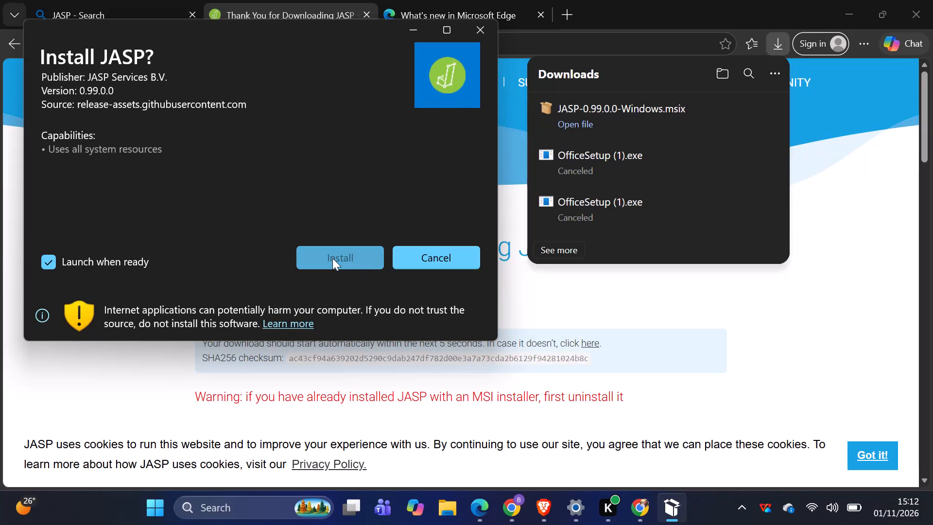
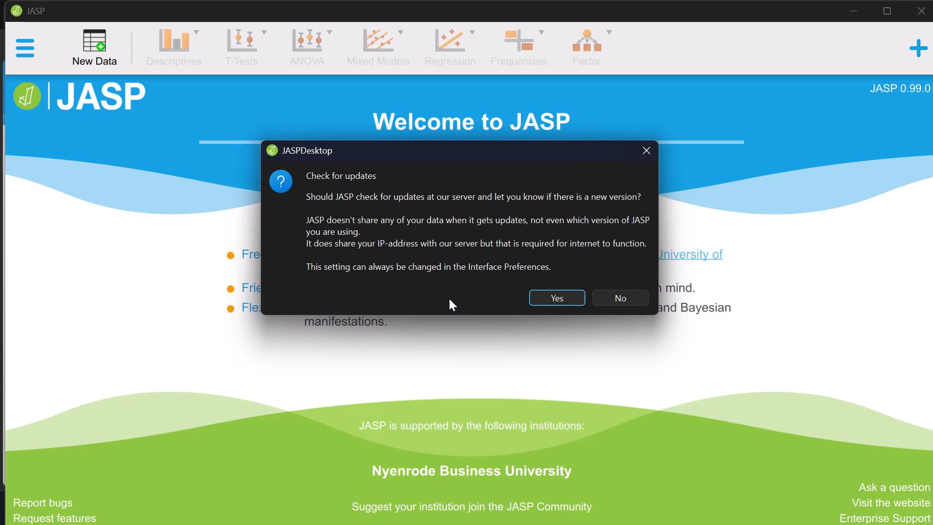
# Allow JASP to check its server for updates and give notice of new versions.
pyautogui.click(553, 293)
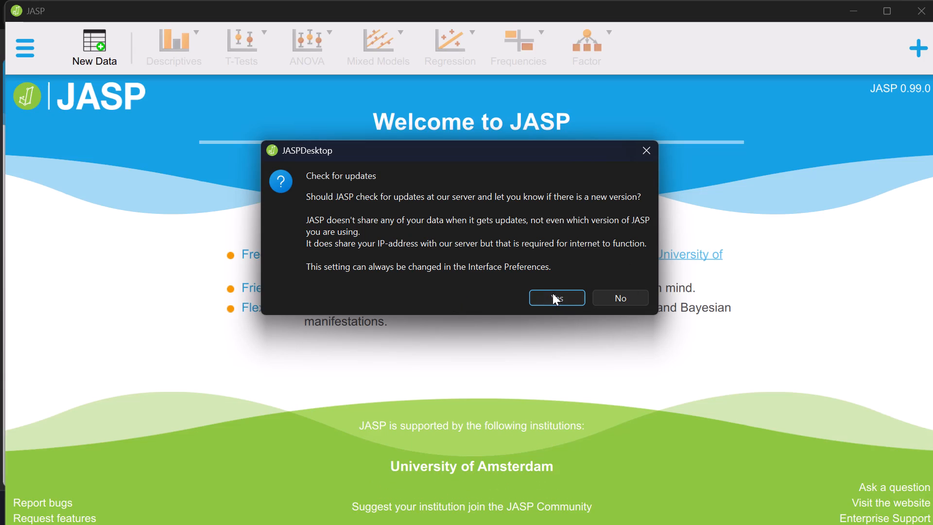
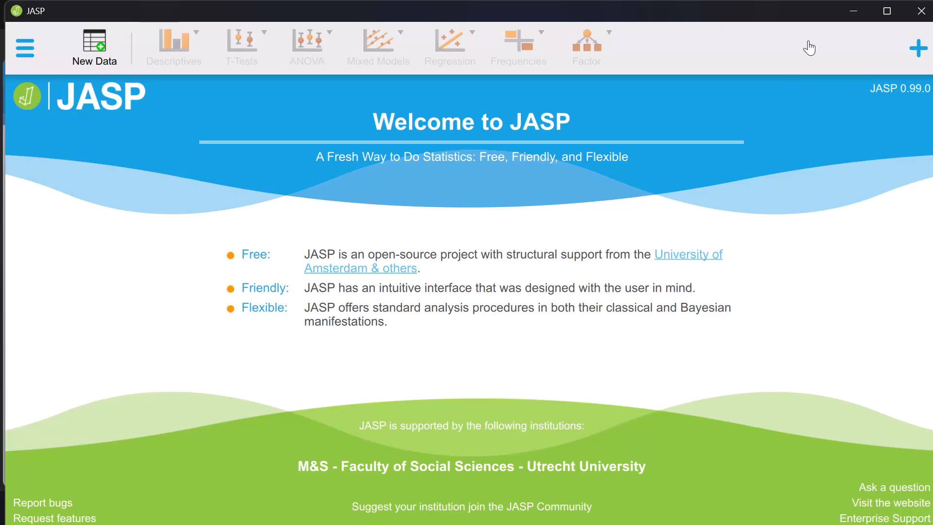
# Minimize the JASP window to return to the JASP download page in Microsoft Edge.
pyautogui.click(855, 13)
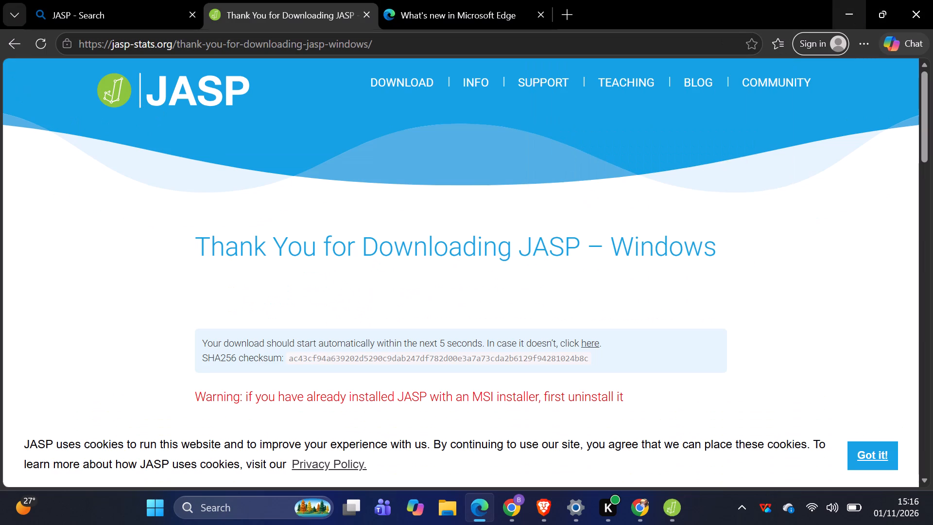
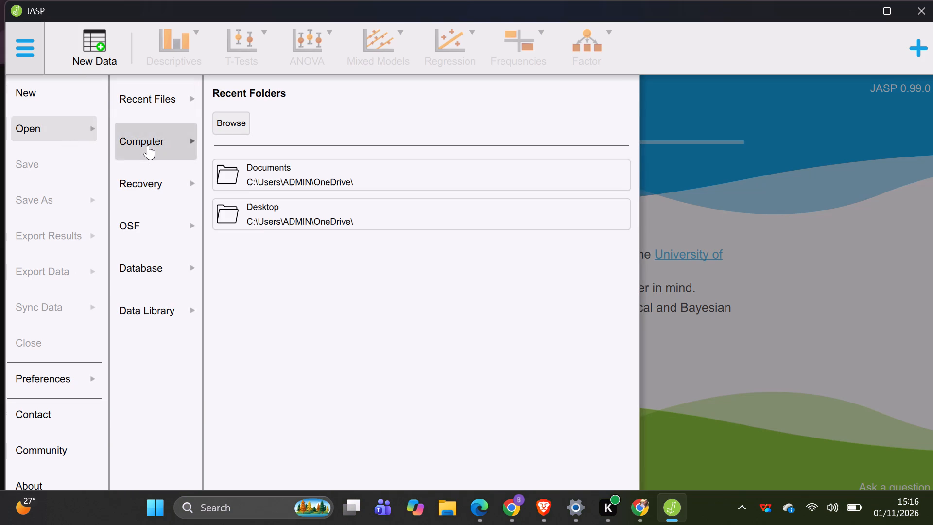
# Browse the computer's folders for a file to open in JASP.
pyautogui.click(222, 125)
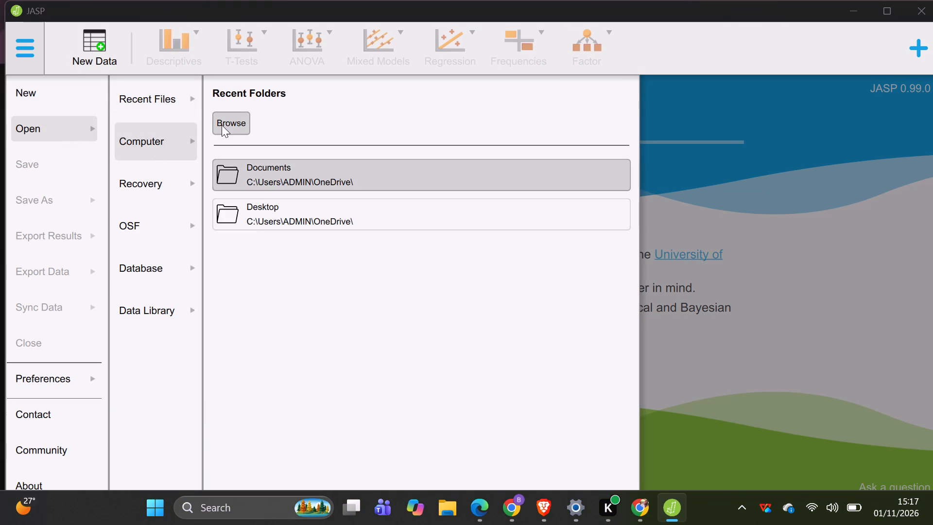
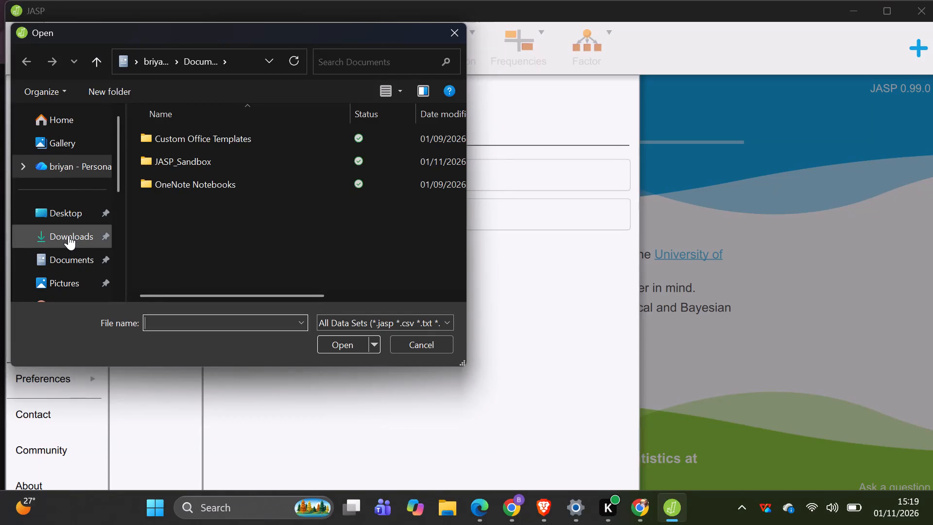
# Open the cf_grades data file from the Downloads folder.
pyautogui.click(69, 235)
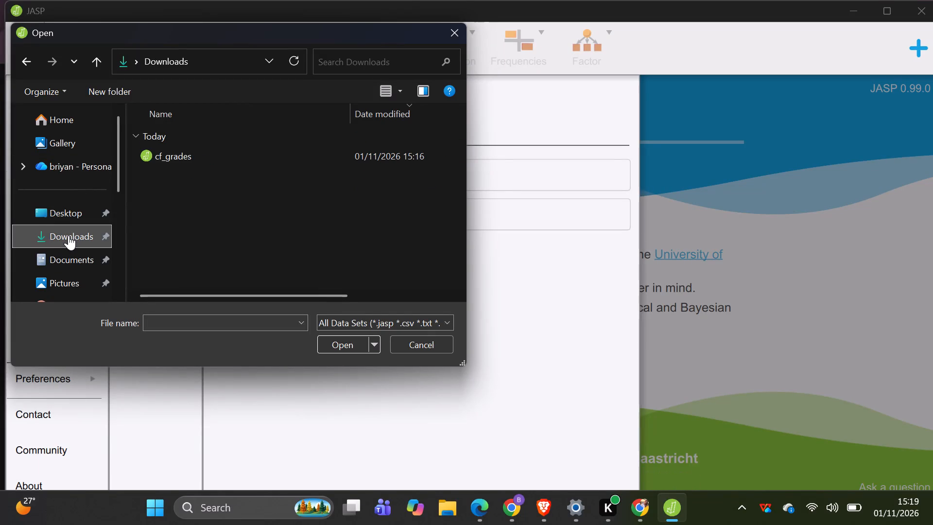
pyautogui.click(164, 156)
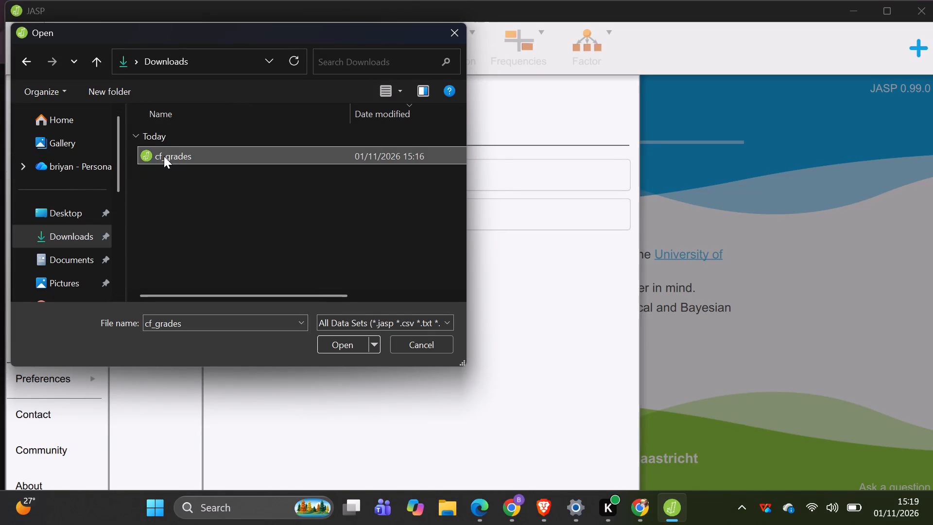
pyautogui.click(347, 346)
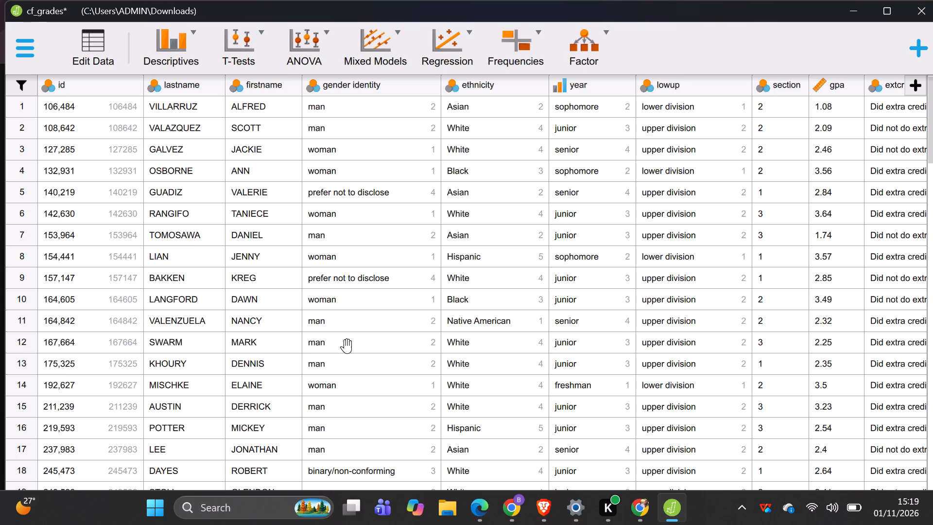
# Start a Descriptive Statistics analysis on the grades data and expand its settings form.
pyautogui.scroll(-1, 347, 346)
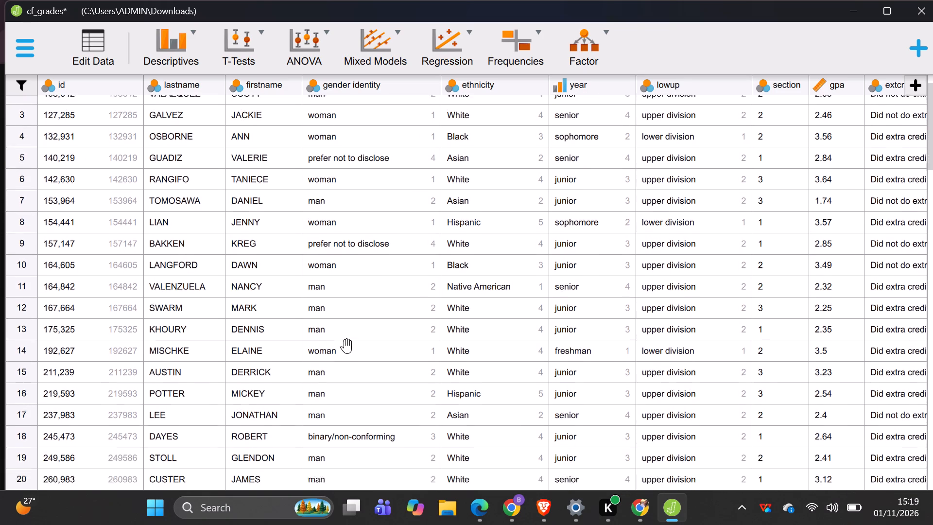
pyautogui.scroll(-3, 347, 346)
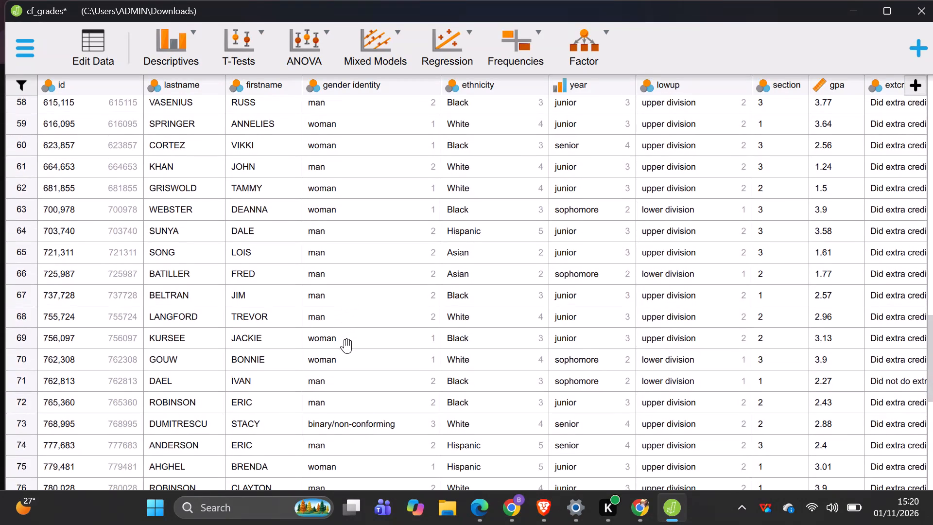
pyautogui.scroll(3, 347, 346)
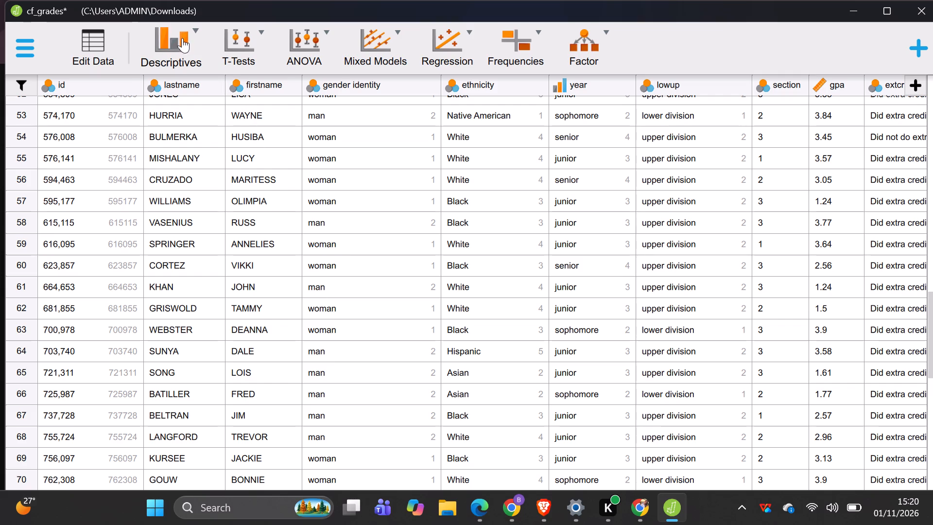
pyautogui.click(198, 35)
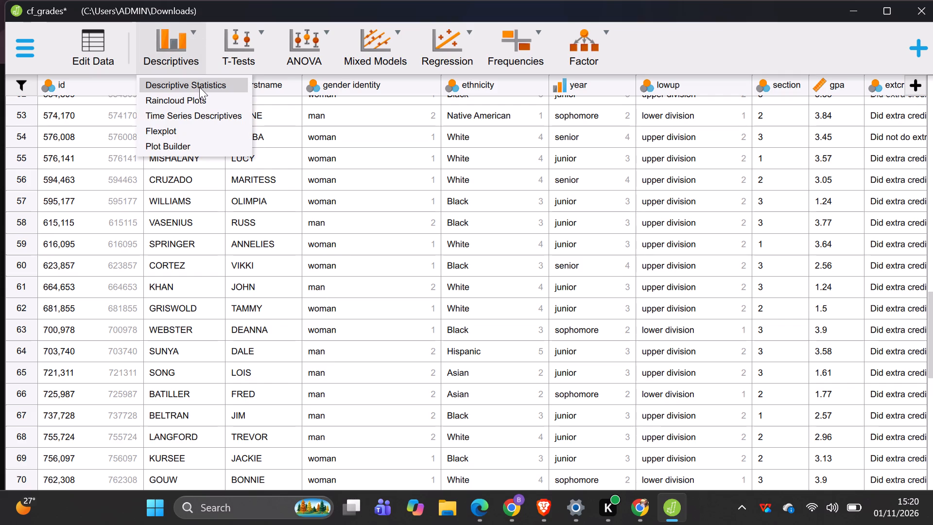
pyautogui.click(199, 87)
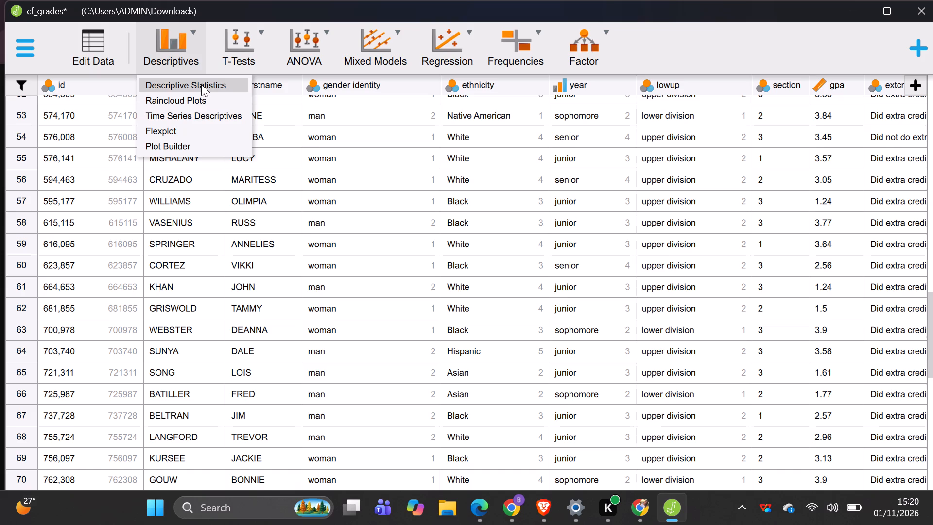
pyautogui.click(201, 84)
pyautogui.doubleClick(201, 84)
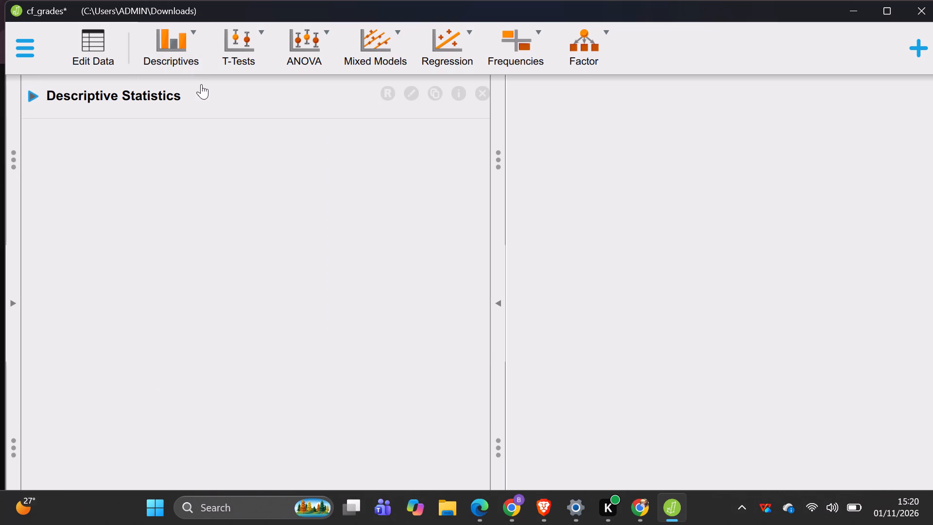
pyautogui.click(40, 94)
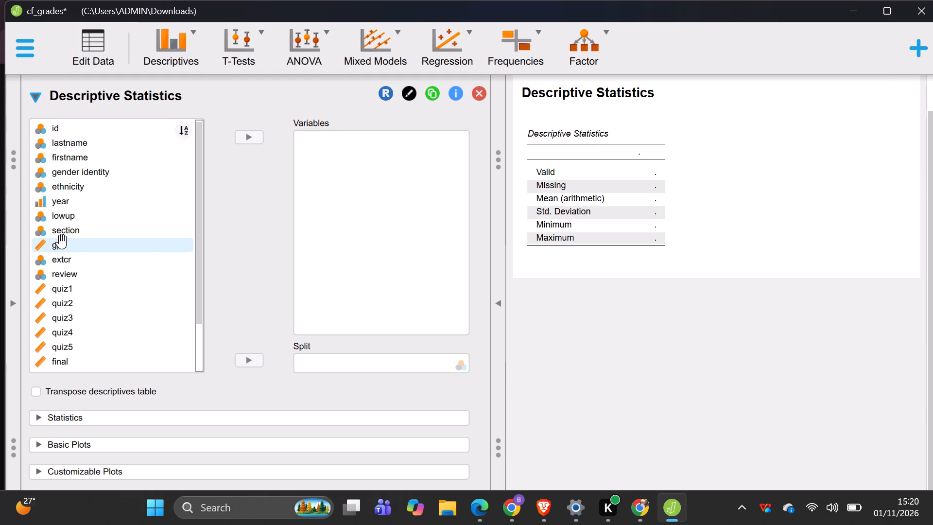
# Assign final as the analysed variable and lowup as the Split variable in the Descriptive Statistics analysis.
pyautogui.scroll(-2, 62, 242)
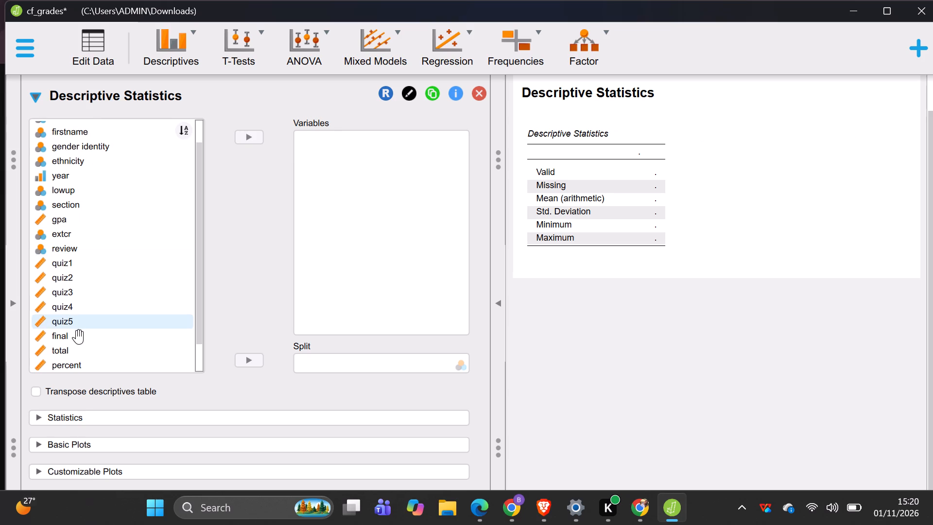
pyautogui.click(79, 337)
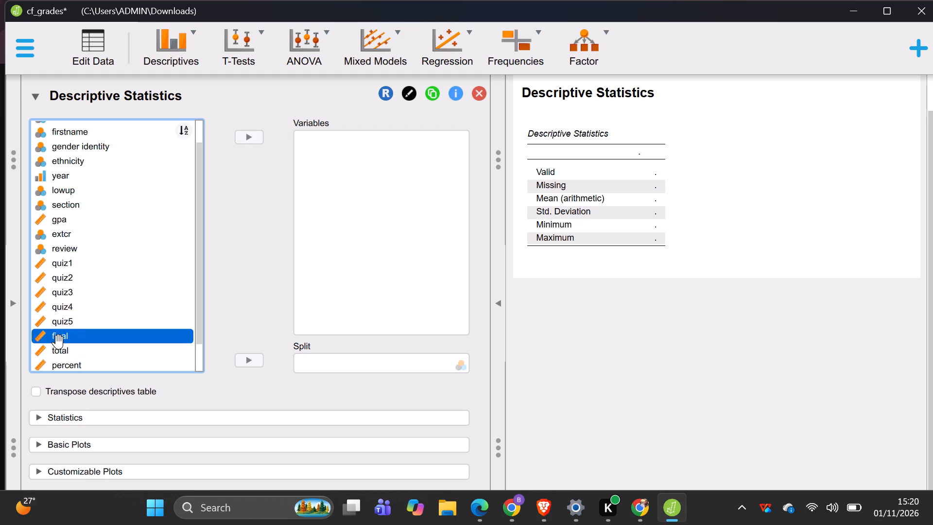
pyautogui.click(58, 342)
pyautogui.click(247, 134)
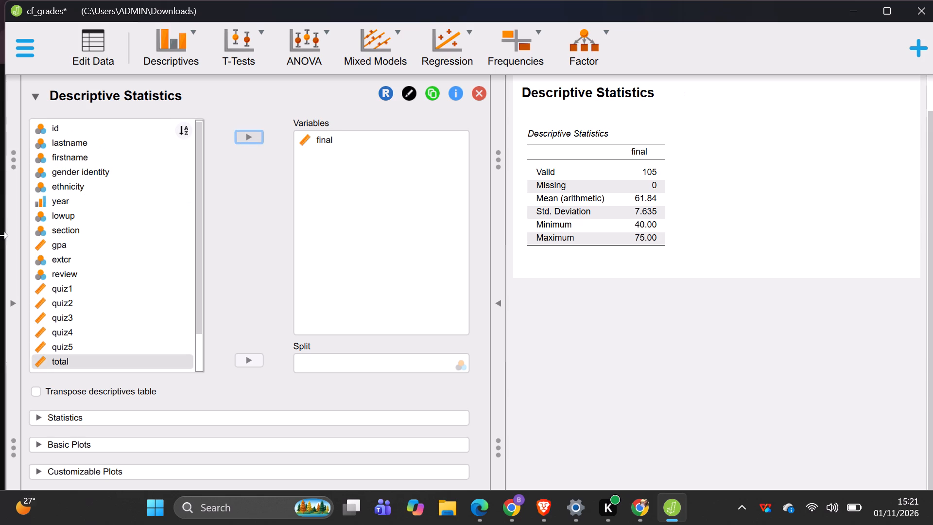
pyautogui.click(85, 220)
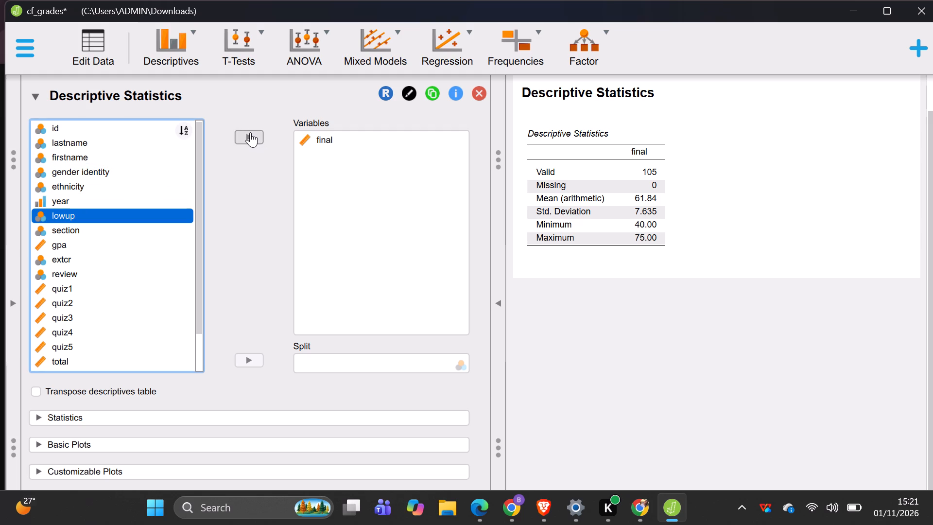
pyautogui.click(248, 366)
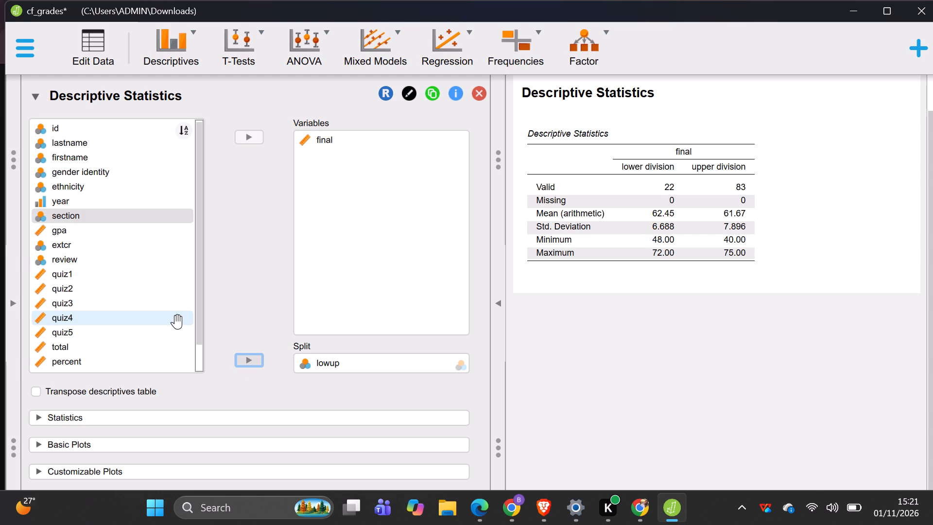
# Enable distribution plots under the basic plots of the Descriptive Statistics analysis.
pyautogui.click(79, 222)
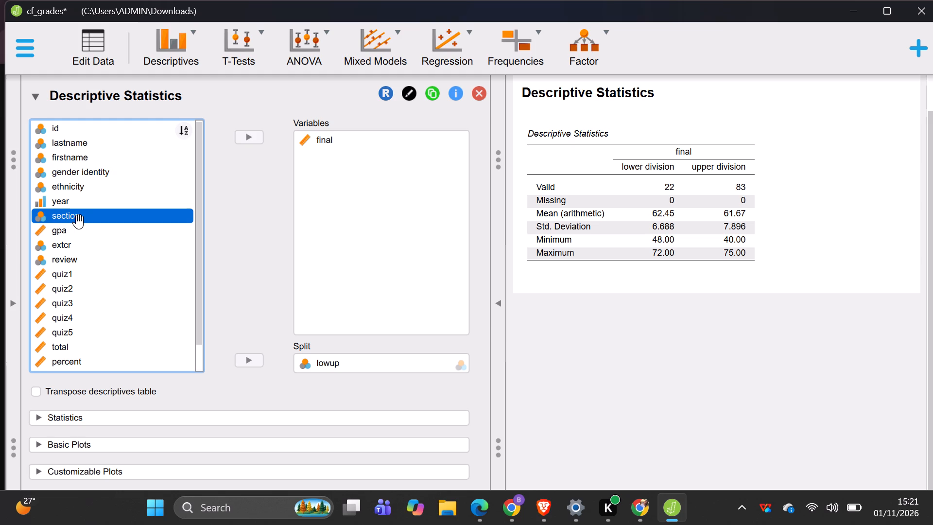
pyautogui.scroll(-1, 39, 442)
pyautogui.click(39, 442)
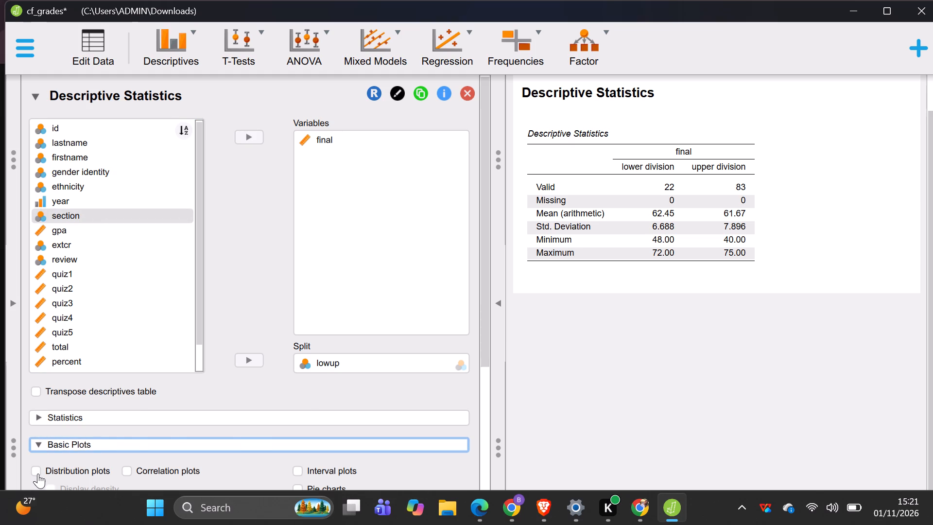
pyautogui.click(38, 473)
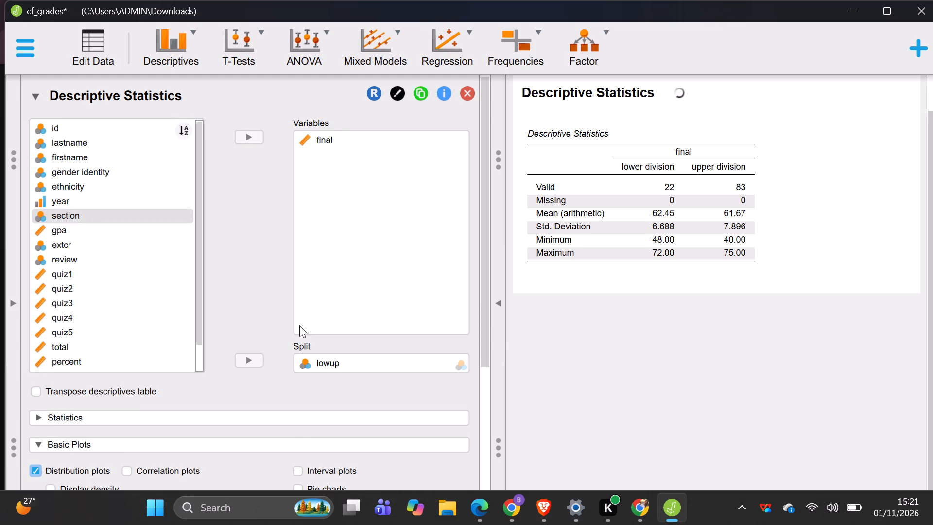
pyautogui.scroll(-1, 299, 325)
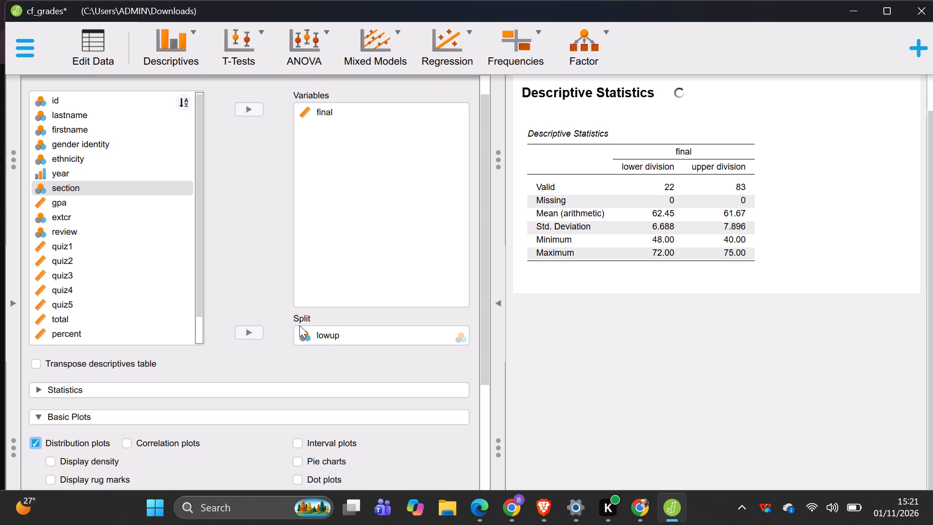
# Maximise the window and examine the descriptives table and the lower and upper division distribution plots of final.
pyautogui.click(889, 13)
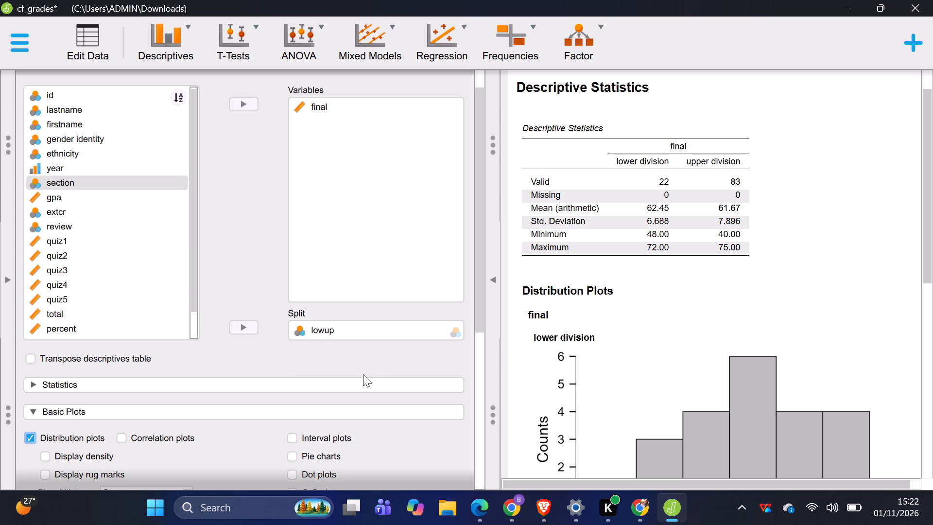
pyautogui.scroll(-2, 589, 391)
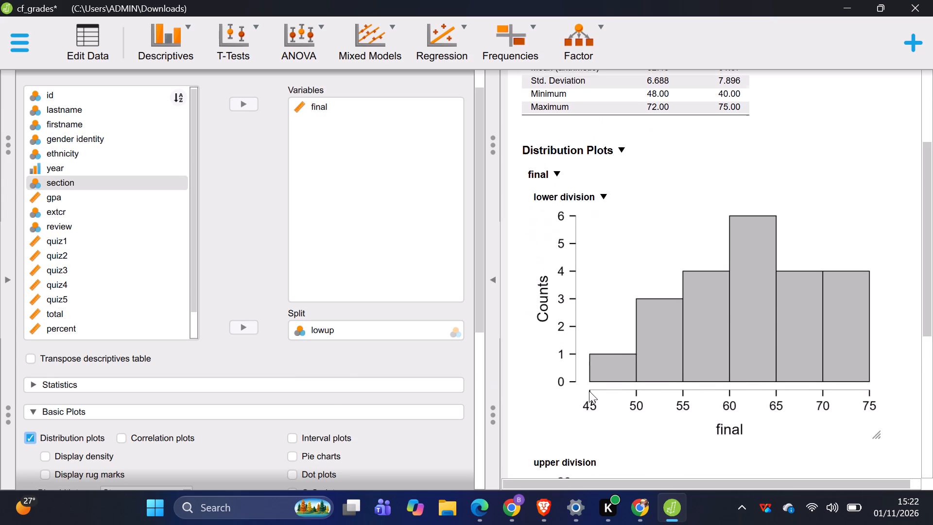
pyautogui.scroll(-3, 589, 391)
pyautogui.scroll(1, 589, 391)
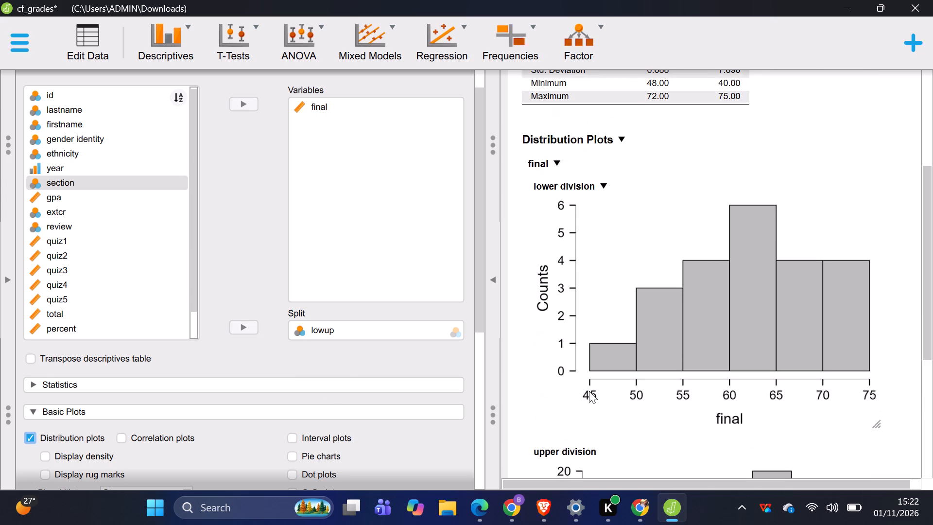
pyautogui.scroll(1, 589, 391)
pyautogui.keyDown('ctrl'); pyautogui.scroll(-1, 589, 391); pyautogui.keyUp('ctrl')
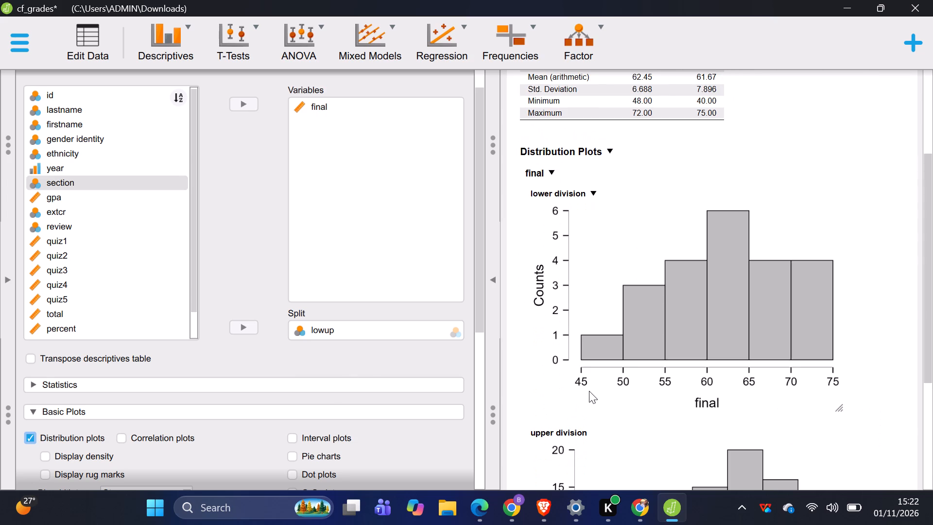
pyautogui.scroll(-5, 589, 391)
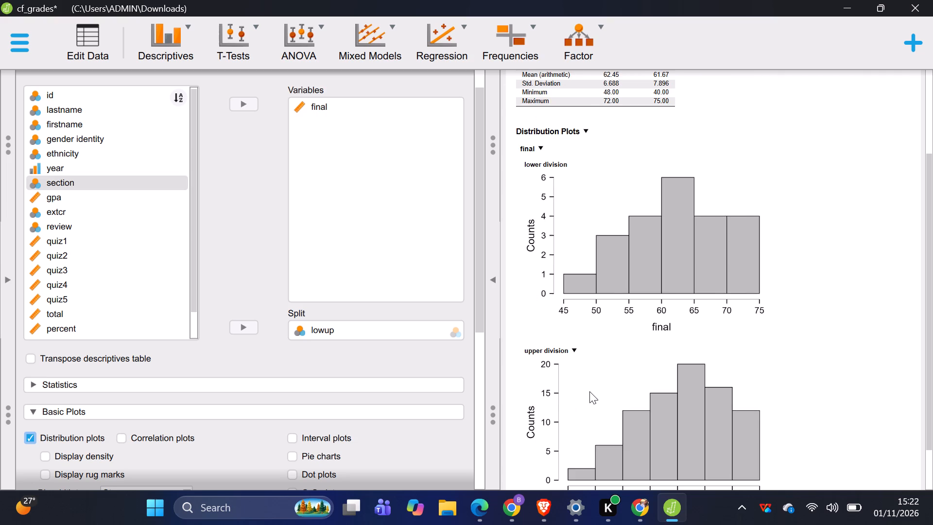
pyautogui.keyDown('ctrl'); pyautogui.scroll(2, 589, 391); pyautogui.keyUp('ctrl')
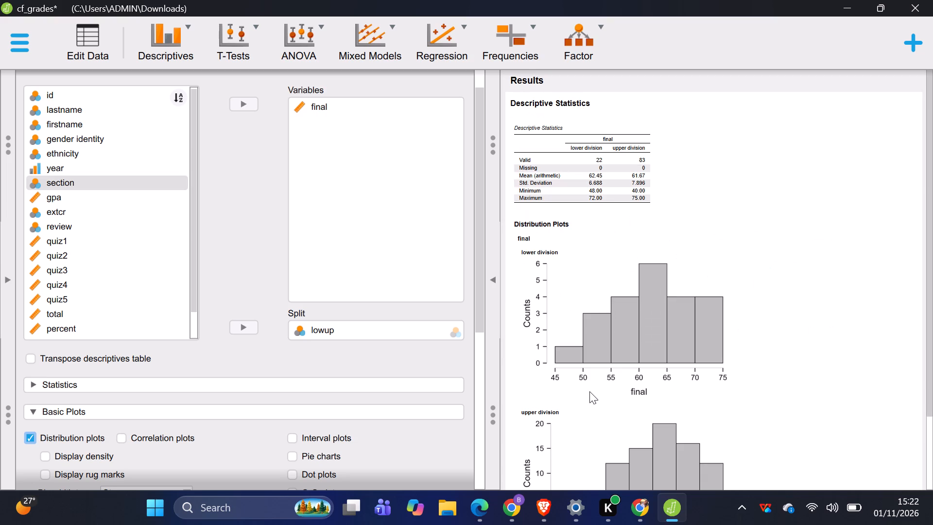
pyautogui.keyDown('ctrl'); pyautogui.scroll(-2, 589, 391); pyautogui.keyUp('ctrl')
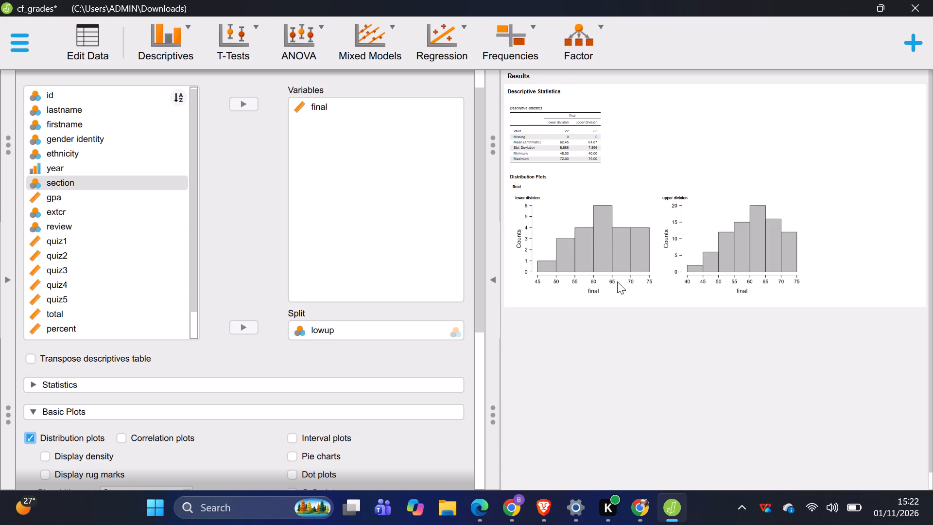
# Copy the Distribution Plots section of the results to the clipboard.
pyautogui.rightClick(580, 188)
pyautogui.scroll(1, 580, 188)
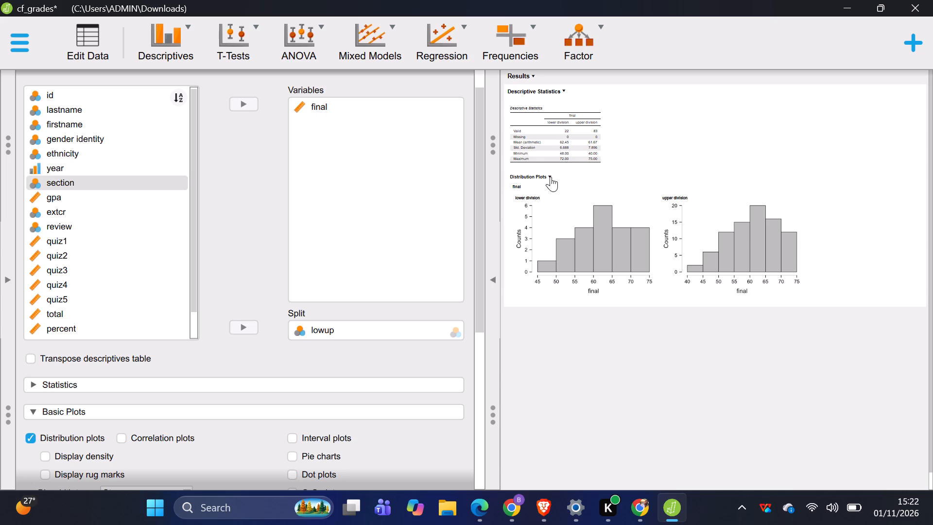
pyautogui.click(551, 176)
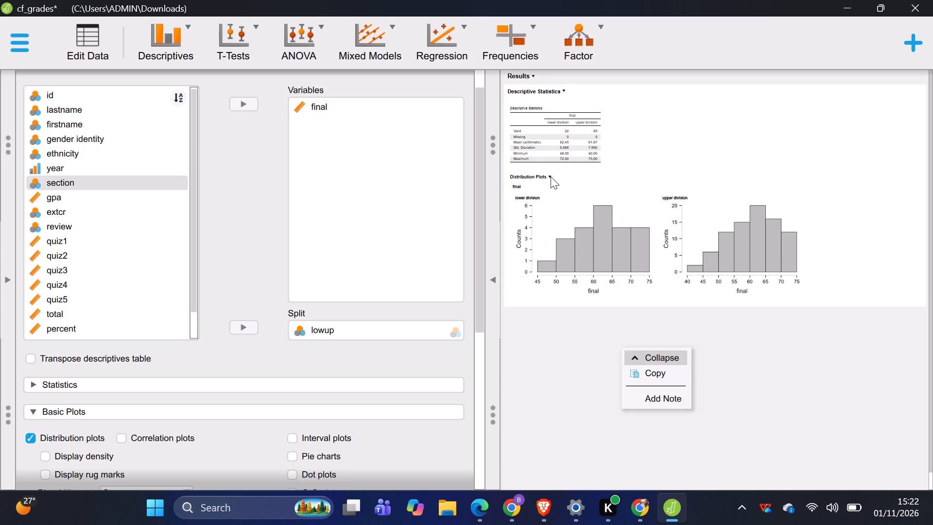
pyautogui.click(648, 372)
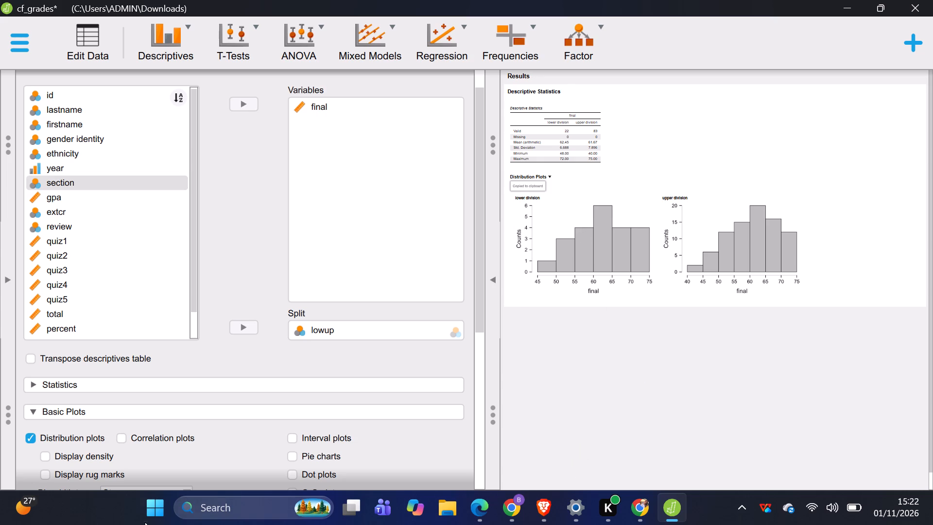
# Find the Word app through the Windows search and launch it.
pyautogui.click(150, 508)
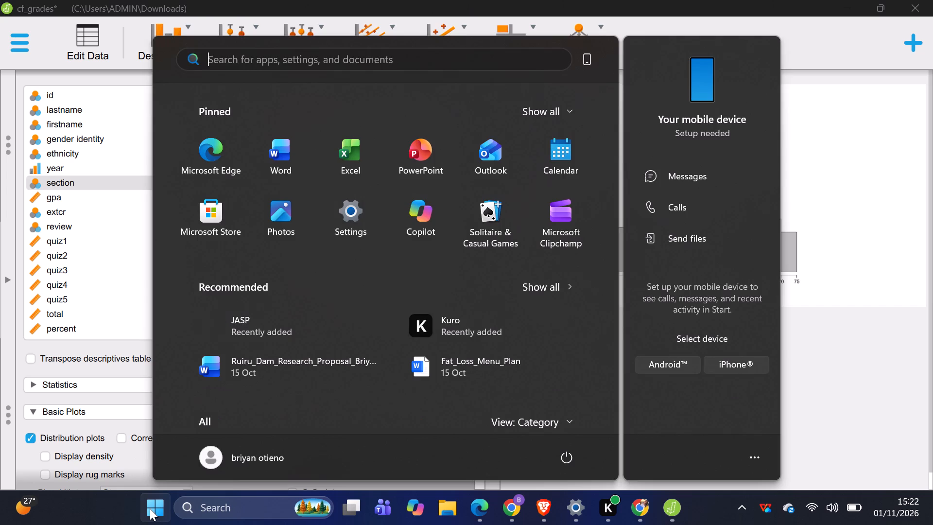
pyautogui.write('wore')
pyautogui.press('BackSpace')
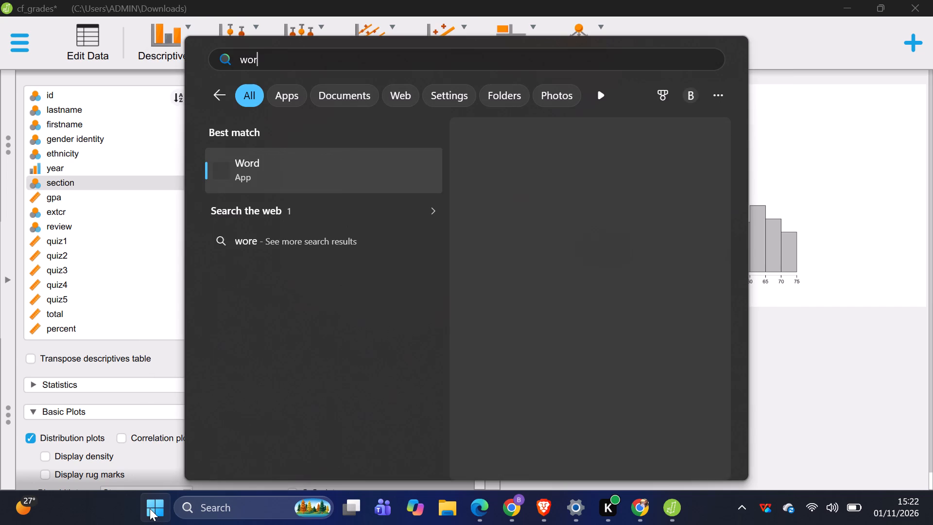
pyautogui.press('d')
pyautogui.click(483, 277)
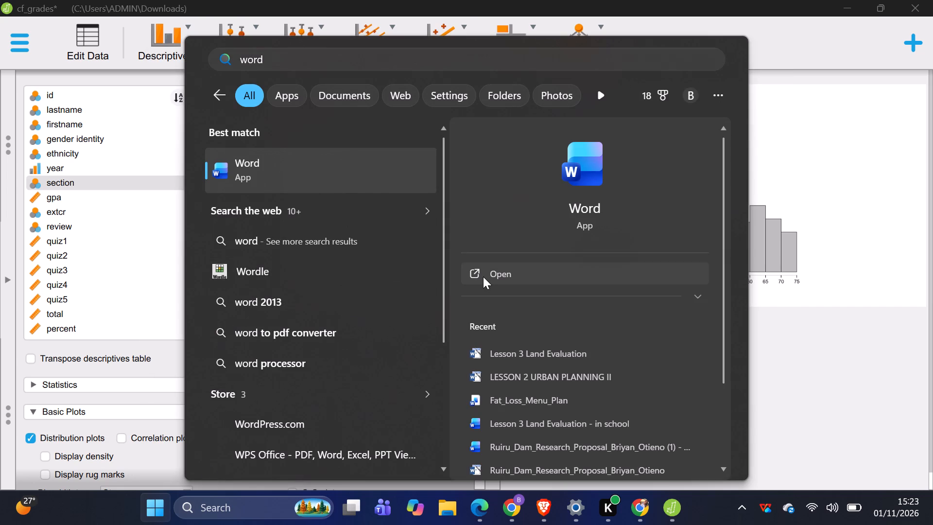
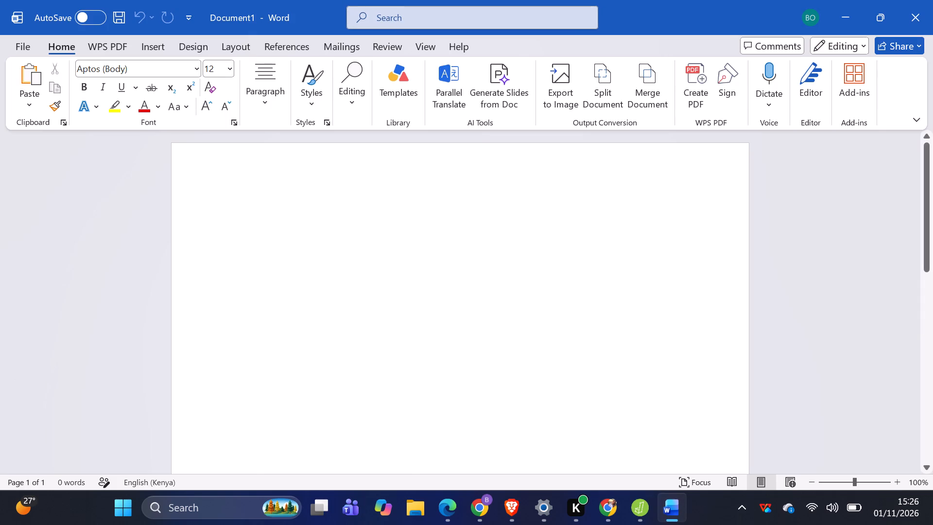
# Add the title block "Statistical Analysis of Distribution Shapes" with author, university, course, instructor and date, plus the heading "Part 1: Visual Inspection of Histograms".
pyautogui.click(281, 297)
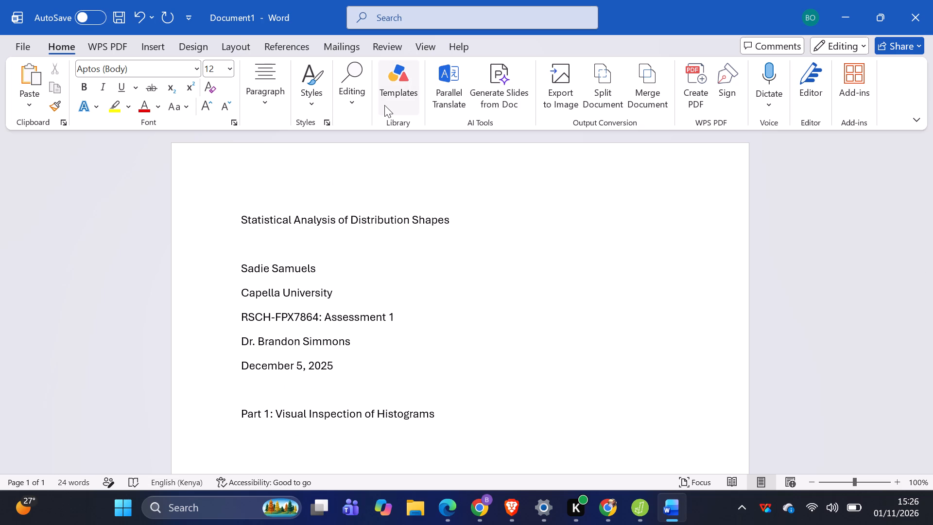
# Select all the text in the document and set its font to Times New Roman.
pyautogui.click(359, 105)
pyautogui.click(359, 179)
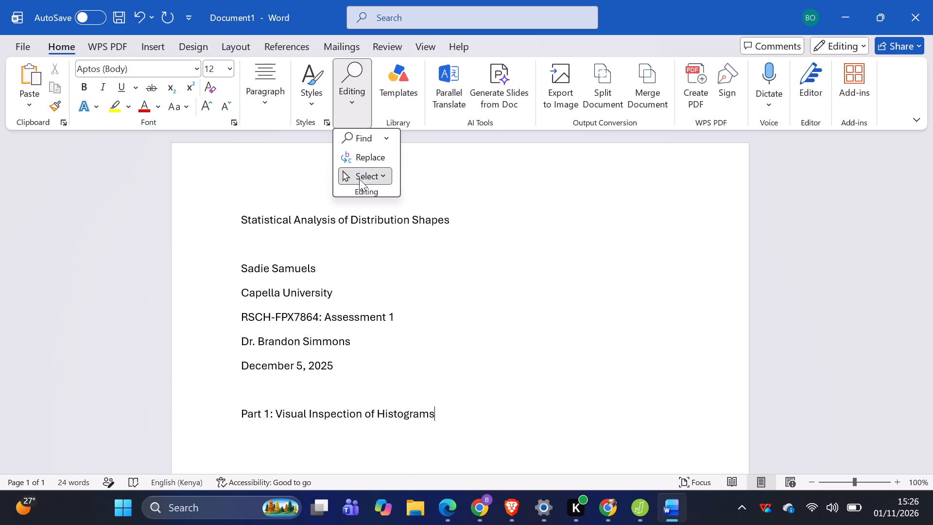
pyautogui.click(371, 196)
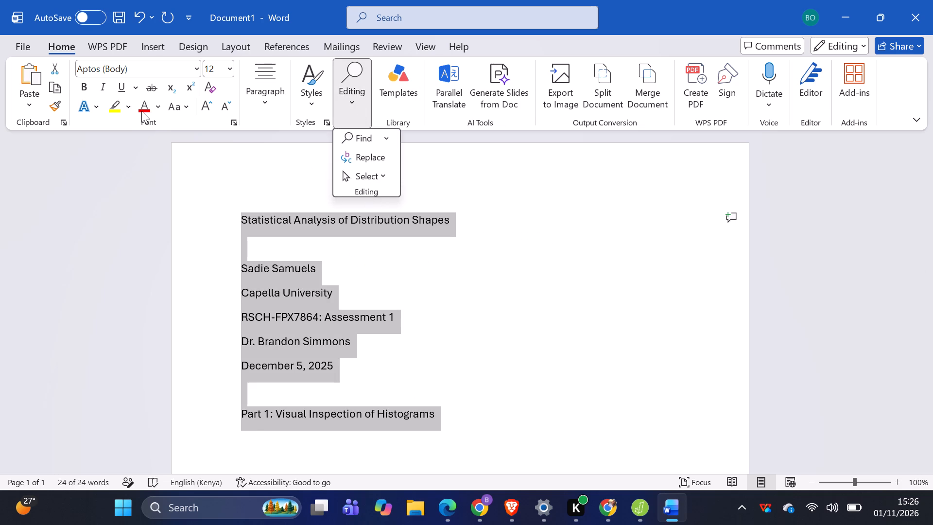
pyautogui.click(195, 67)
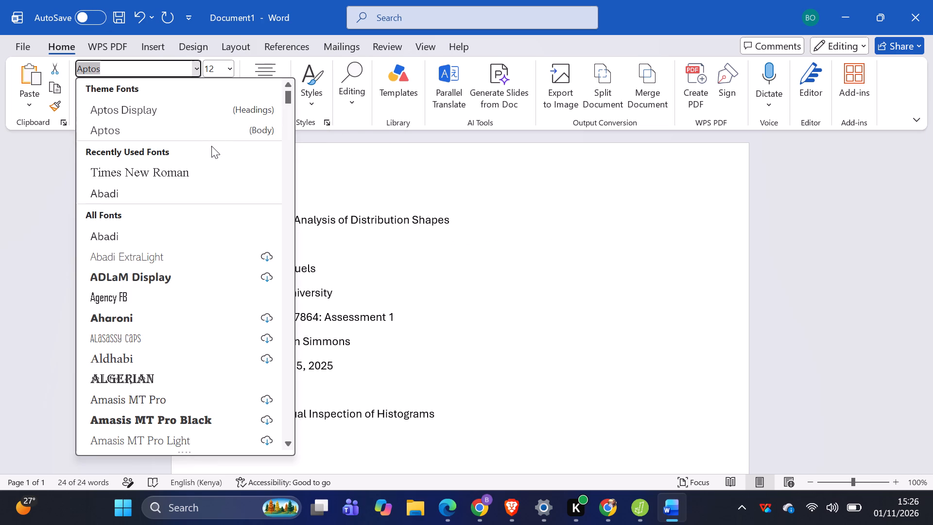
pyautogui.click(200, 169)
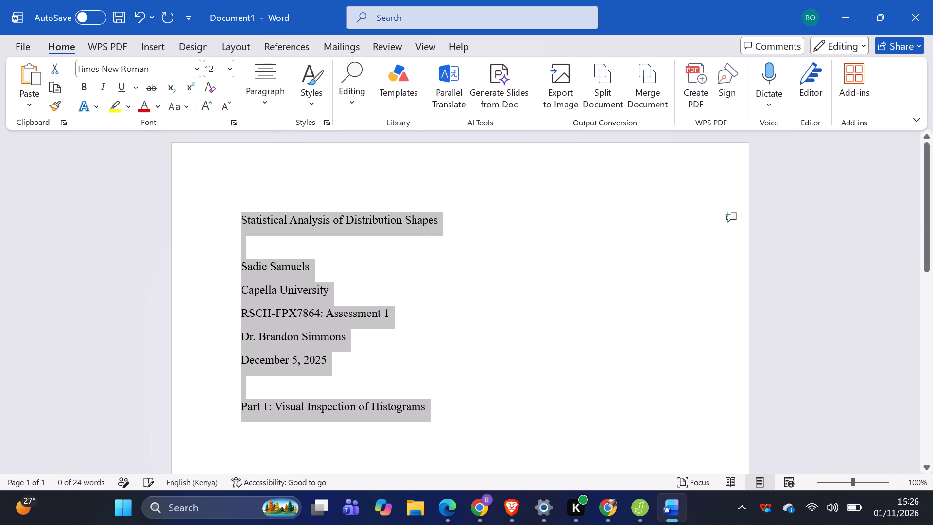
# Set the selected text to double line spacing, left alignment and 0 pt spacing after paragraphs.
pyautogui.click(243, 107)
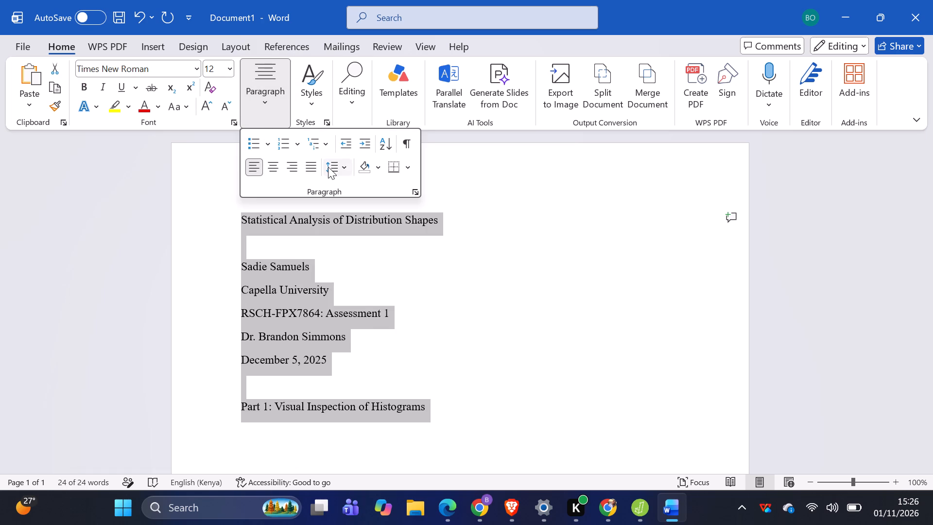
pyautogui.click(328, 167)
pyautogui.click(349, 241)
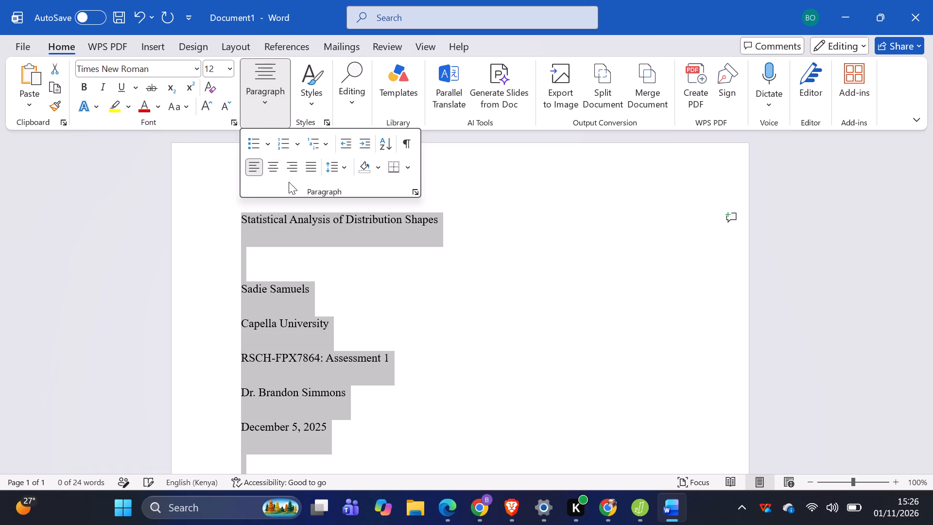
pyautogui.click(278, 171)
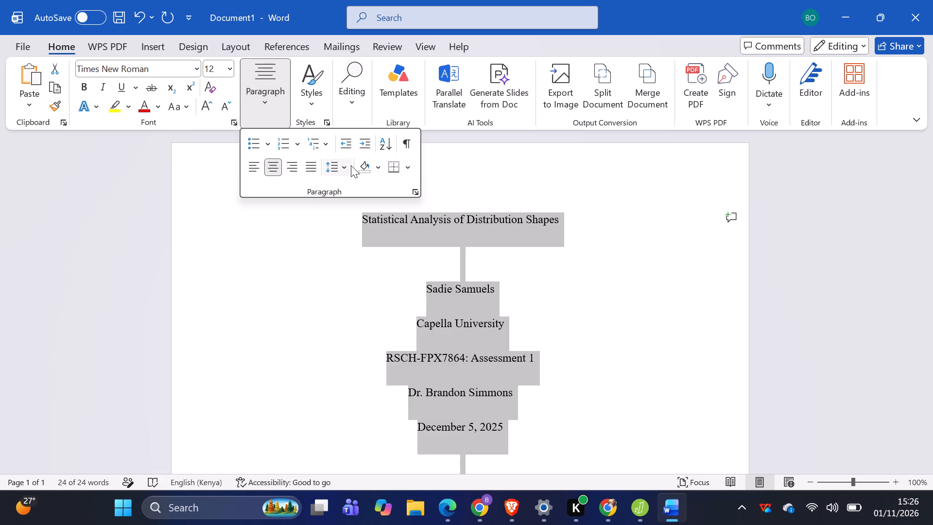
pyautogui.click(252, 163)
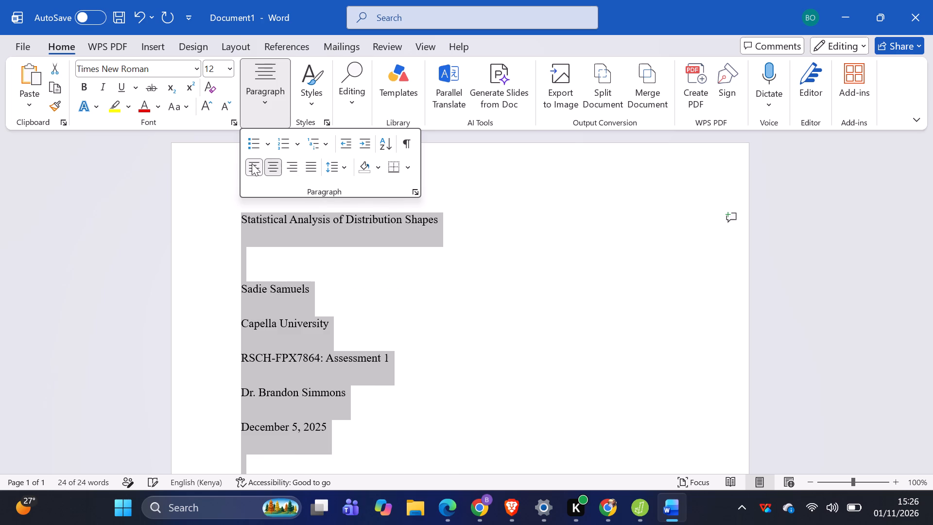
pyautogui.click(415, 190)
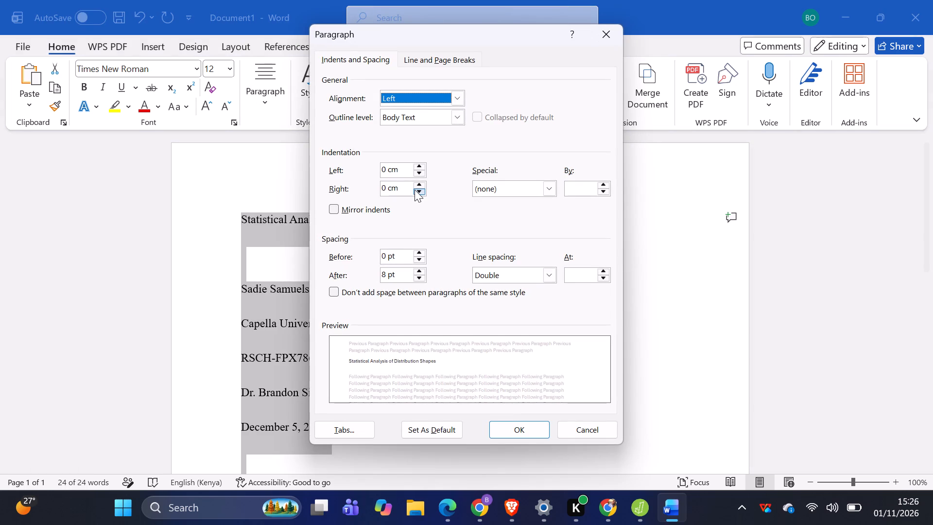
pyautogui.click(421, 272)
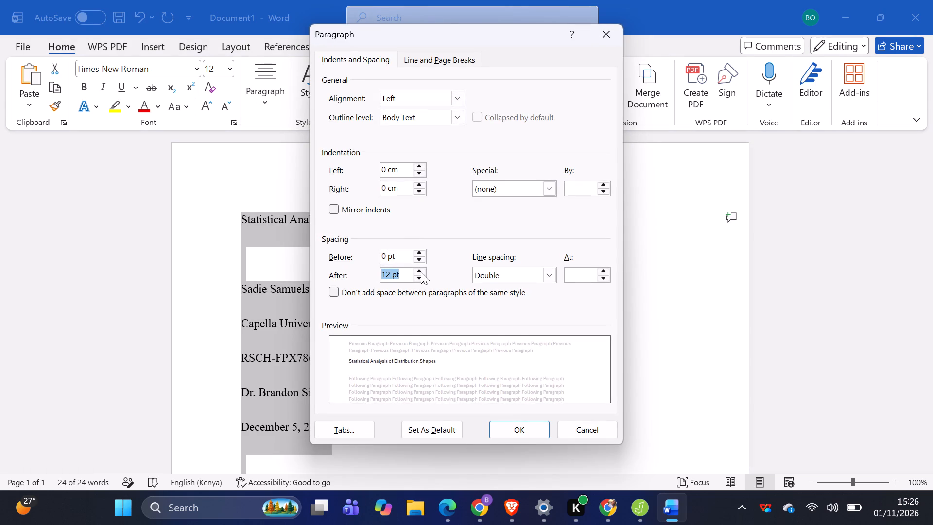
pyautogui.doubleClick(421, 278)
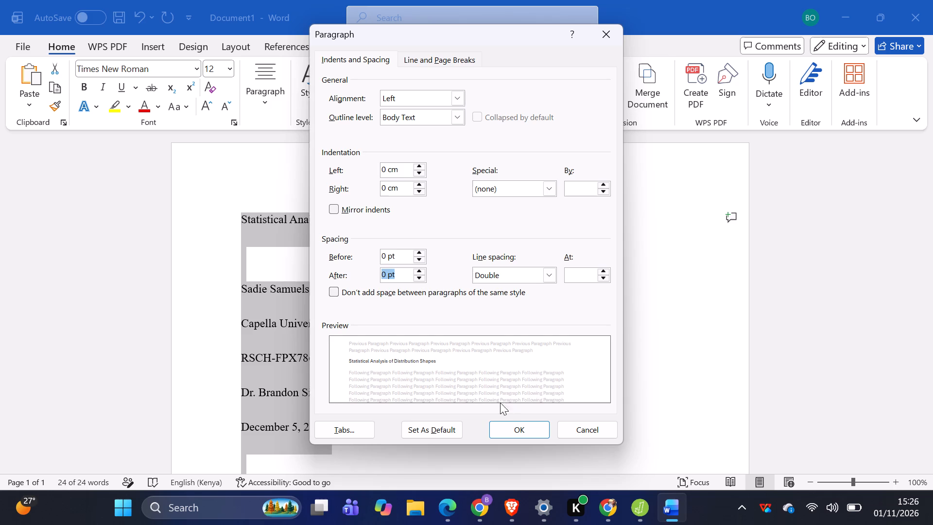
pyautogui.click(510, 430)
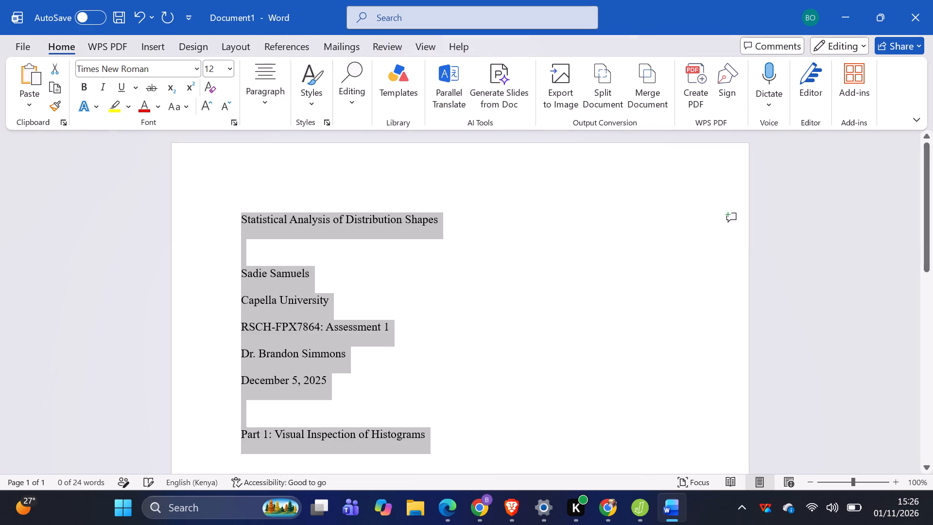
# Add an empty line below the heading "Part 1: Visual Inspection of Histograms".
pyautogui.click(472, 420)
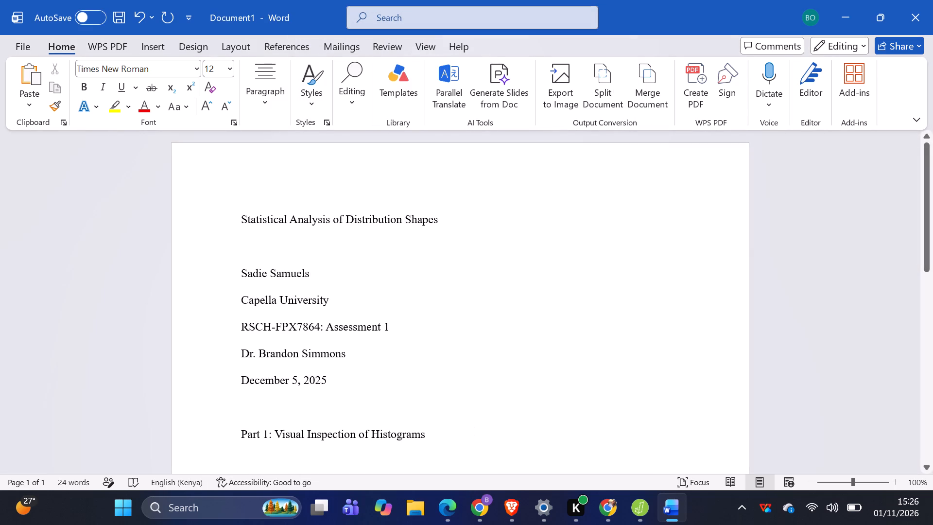
pyautogui.click(469, 422)
pyautogui.press('Return')
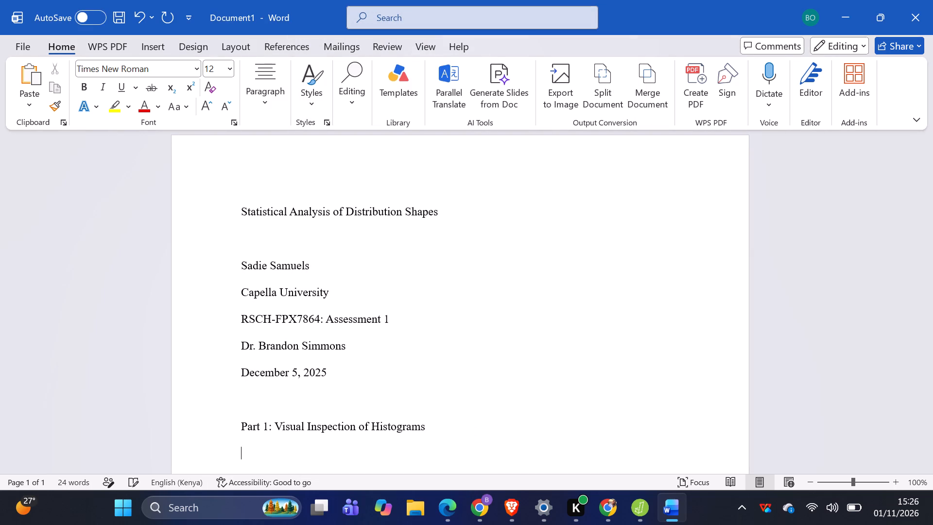
# Switch to JASP and copy the Distribution Plots section of the results to the clipboard.
pyautogui.click(634, 511)
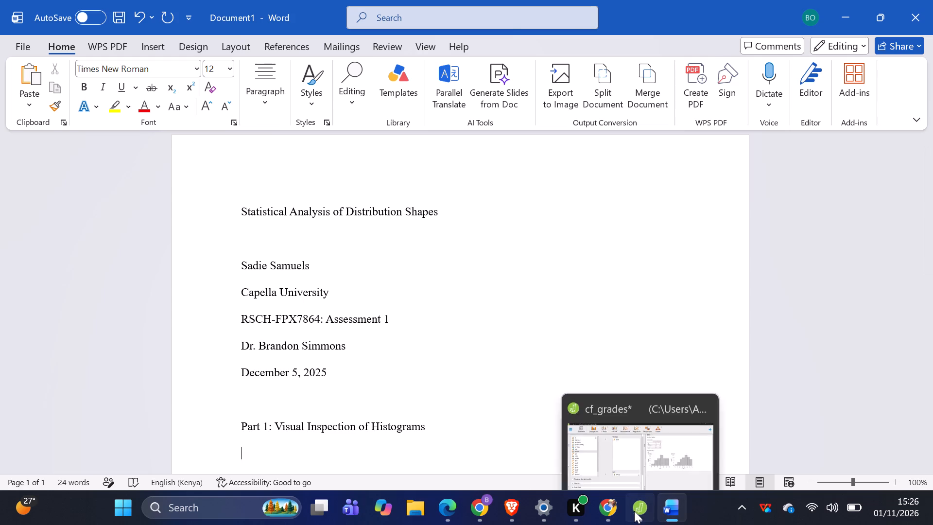
pyautogui.click(558, 198)
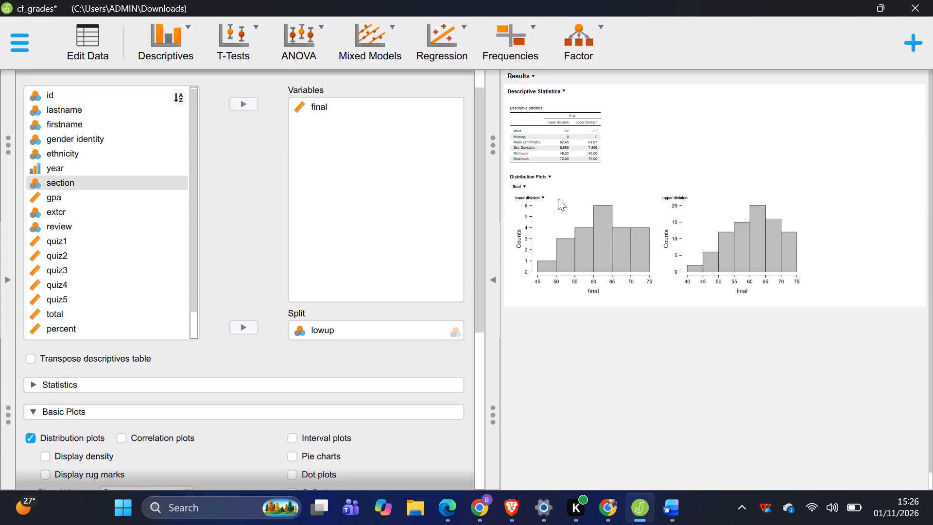
pyautogui.click(541, 175)
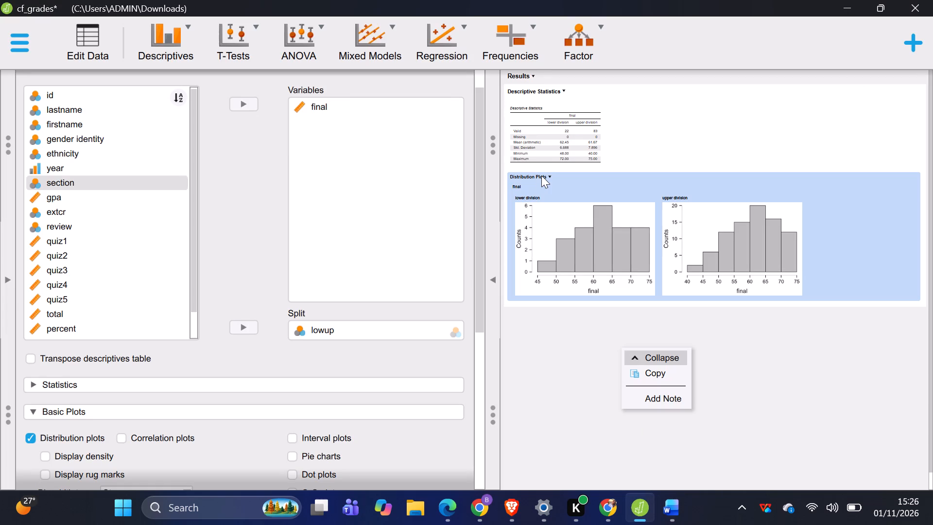
pyautogui.click(649, 373)
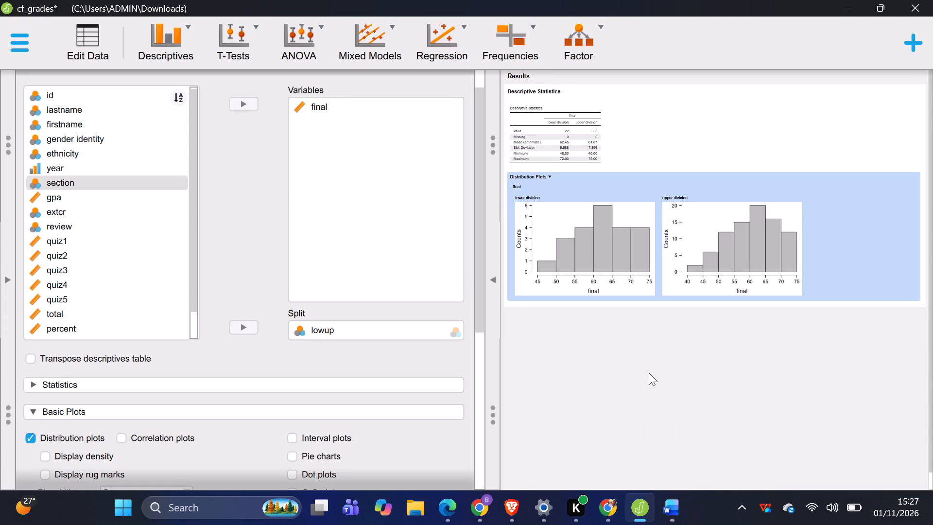
# Switch to Word and paste the copied distribution plots on the empty line below the Part 1 heading.
pyautogui.click(674, 504)
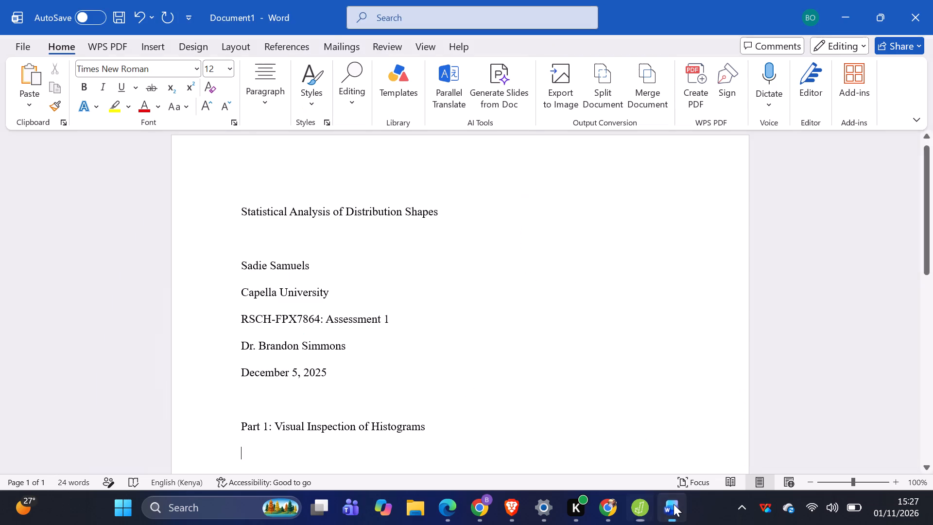
pyautogui.rightClick(258, 452)
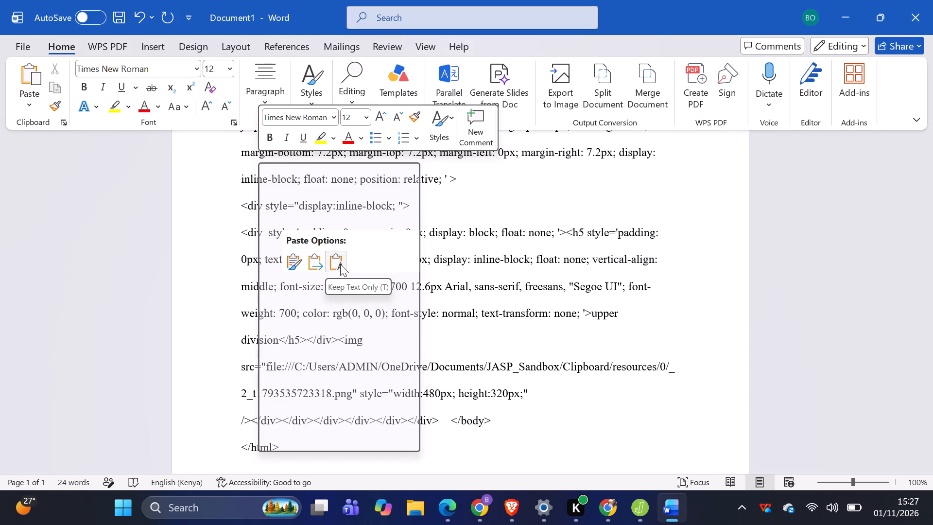
# Paste the copied distribution plots below the Part 1 heading using the Merge Formatting option, and check the inserted histograms.
pyautogui.click(310, 260)
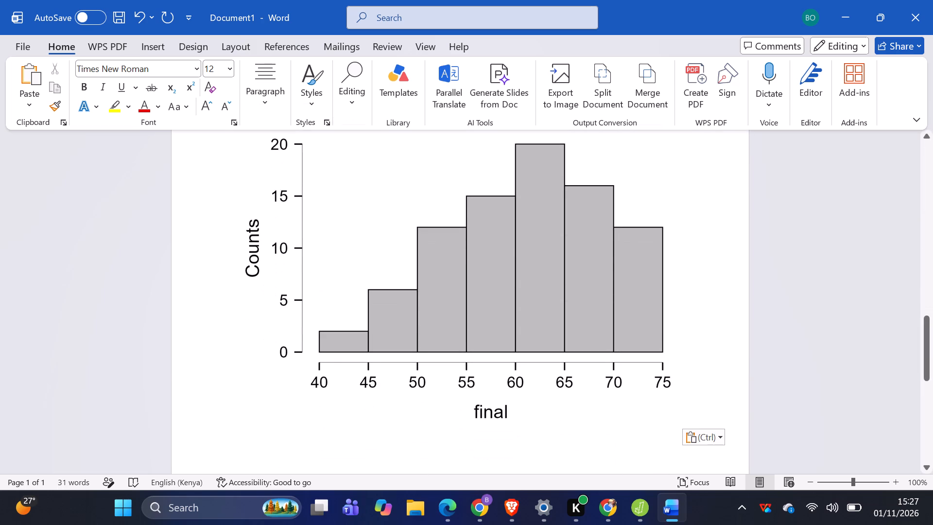
pyautogui.scroll(-4, 310, 260)
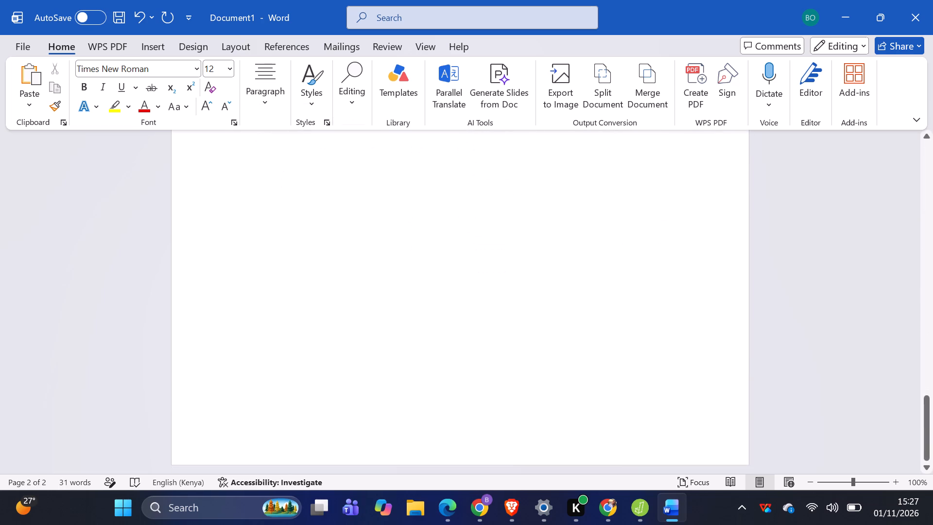
pyautogui.scroll(4, 310, 260)
pyautogui.scroll(-1, 310, 260)
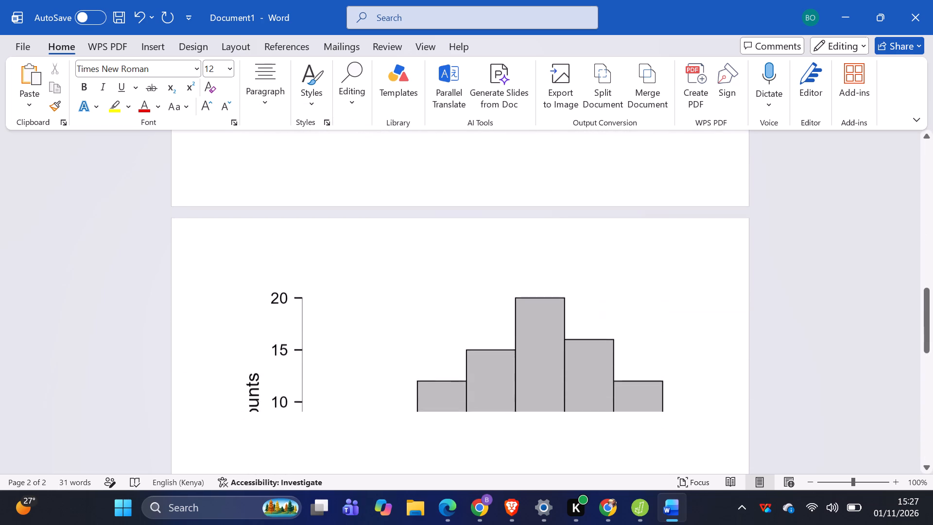
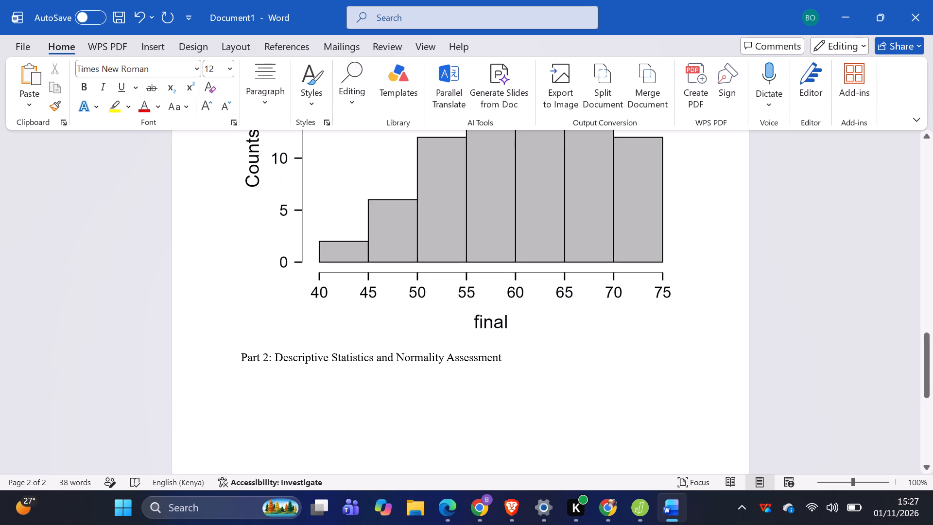
# Add an empty line below the heading "Part 2: Descriptive Statistics and Normality Assessment".
pyautogui.press('Return')
# Switch to JASP and start a new Descriptive Statistics analysis with gpa and quiz3 as the variables.
pyautogui.doubleClick(647, 512)
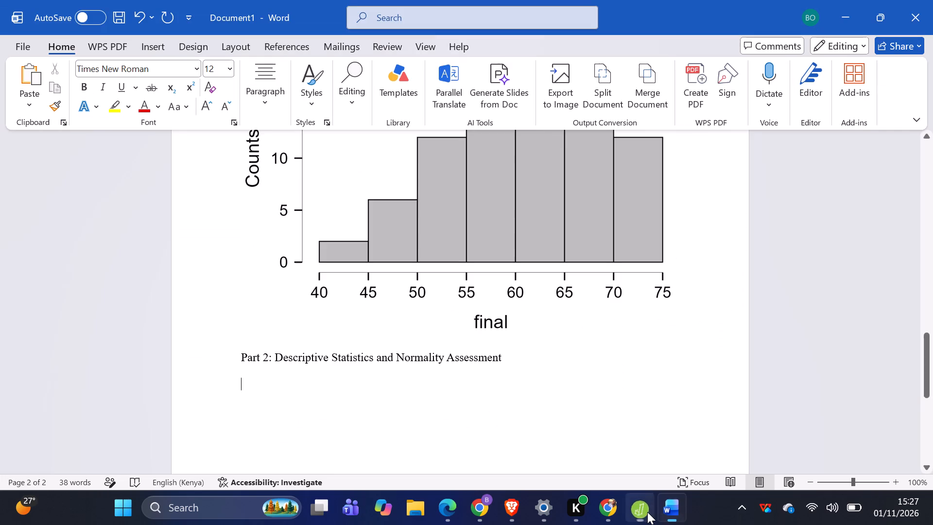
pyautogui.click(647, 512)
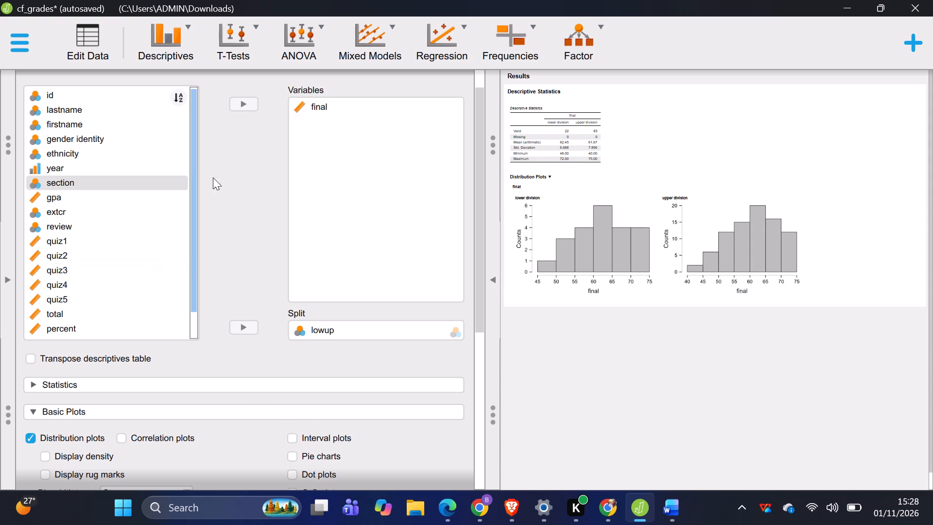
pyautogui.click(166, 52)
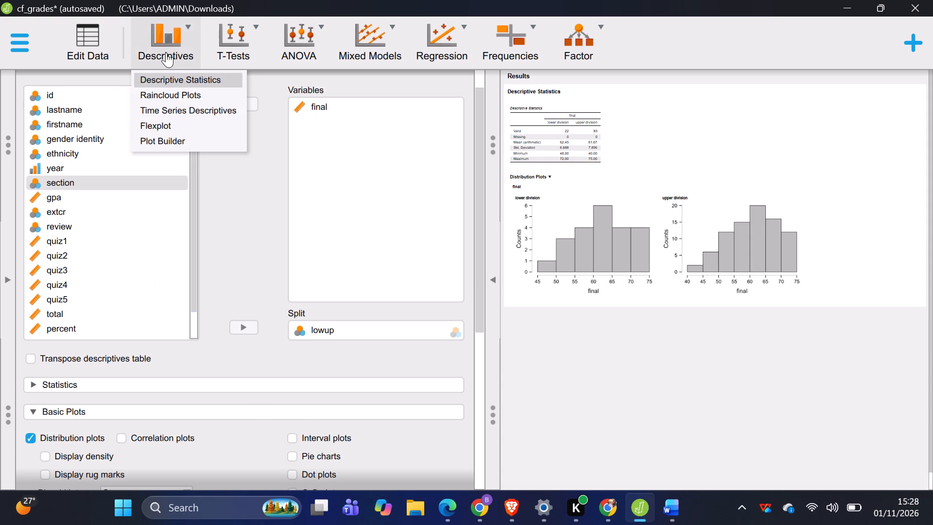
pyautogui.click(169, 82)
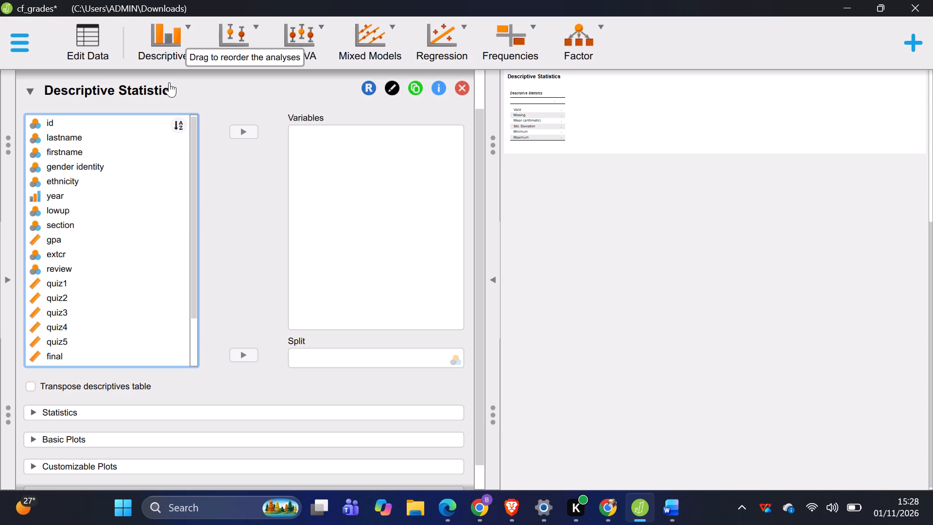
pyautogui.click(44, 244)
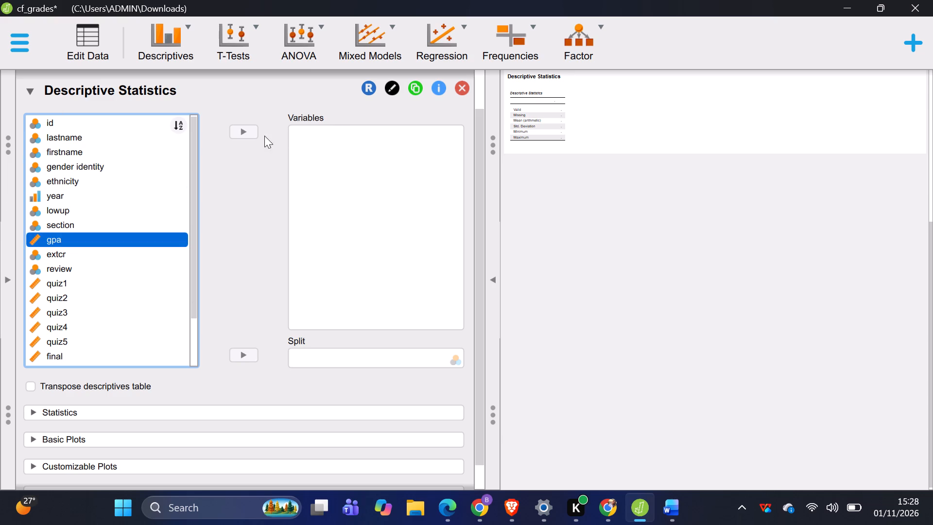
pyautogui.click(242, 135)
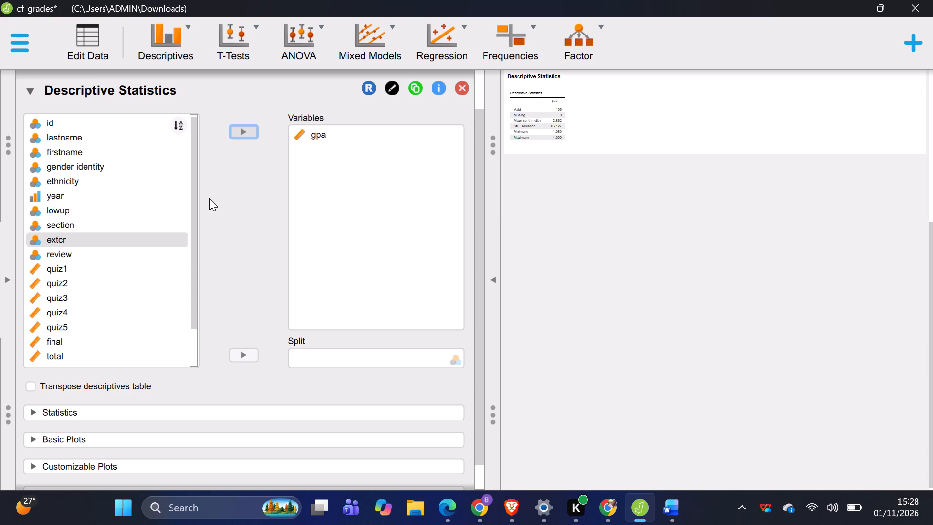
pyautogui.click(81, 301)
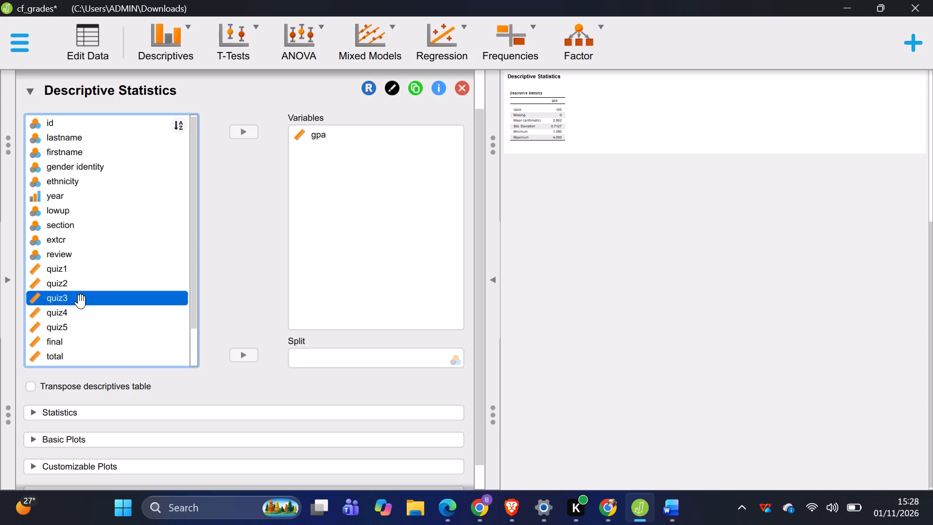
pyautogui.click(241, 133)
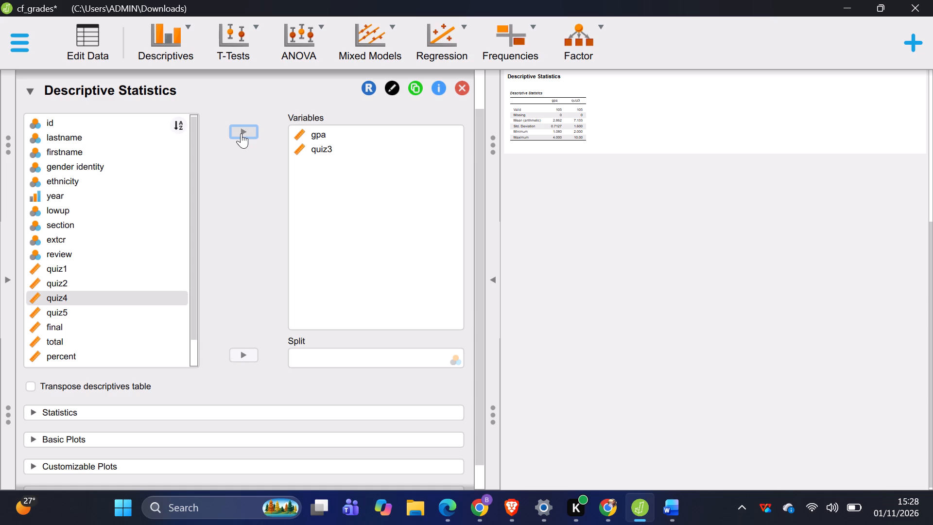
# In the analysis's Statistics options, add skewness and kurtosis, keeping arithmetic mean and standard deviation selected.
pyautogui.click(32, 413)
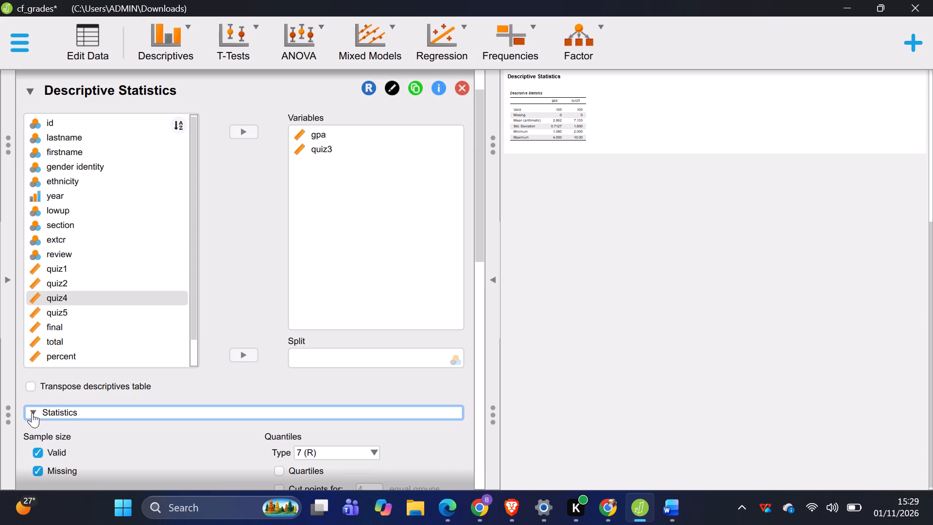
pyautogui.scroll(-2, 69, 409)
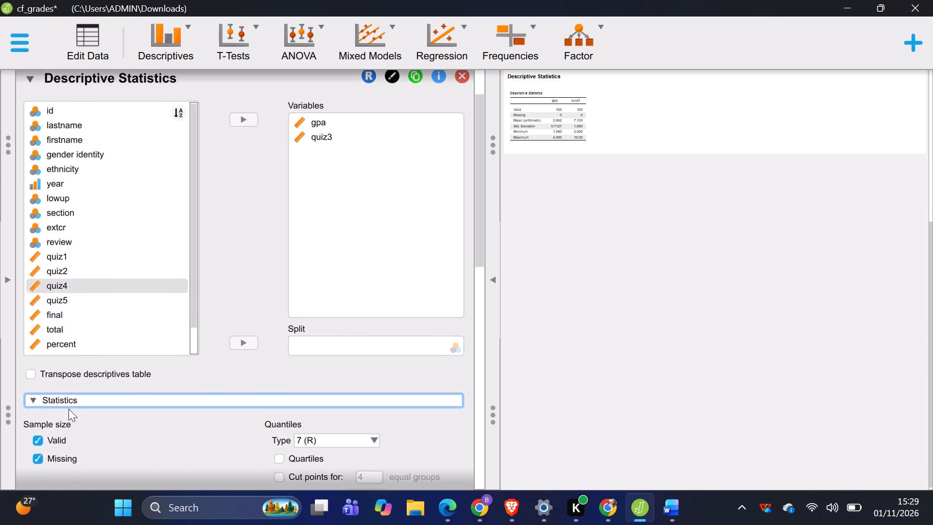
pyautogui.scroll(-3, 69, 409)
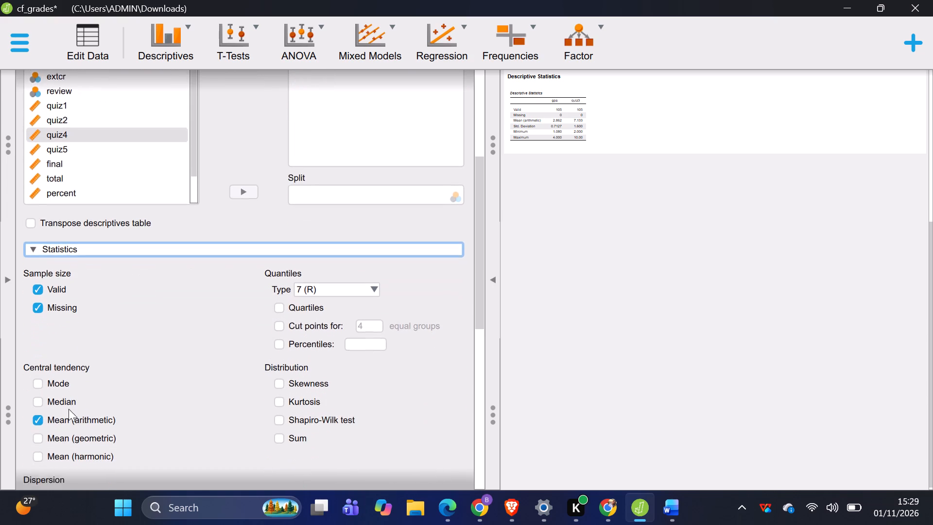
pyautogui.scroll(-1, 69, 409)
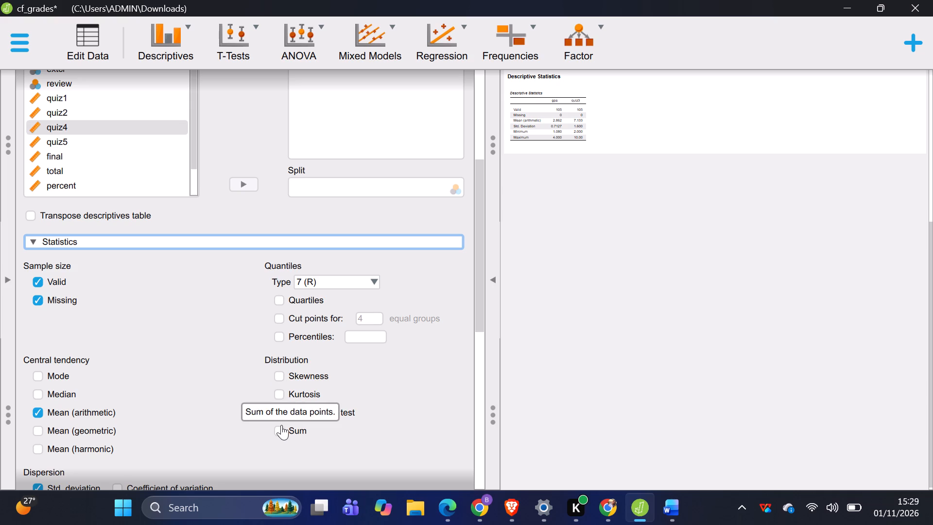
pyautogui.scroll(-2, 281, 425)
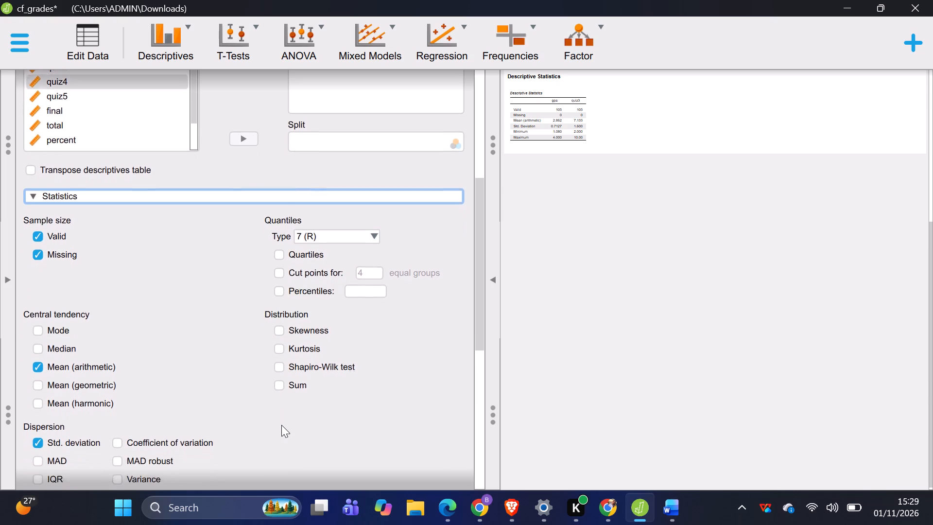
pyautogui.scroll(-2, 281, 425)
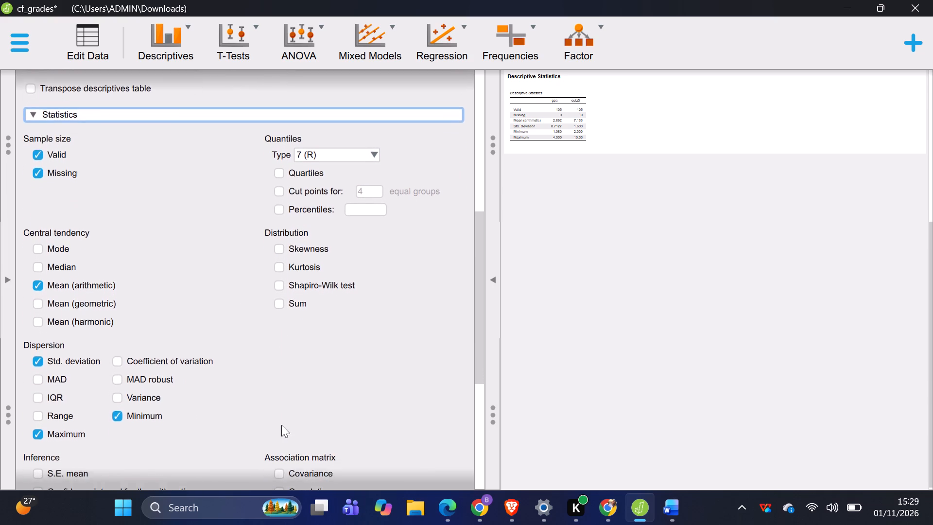
pyautogui.scroll(-2, 281, 425)
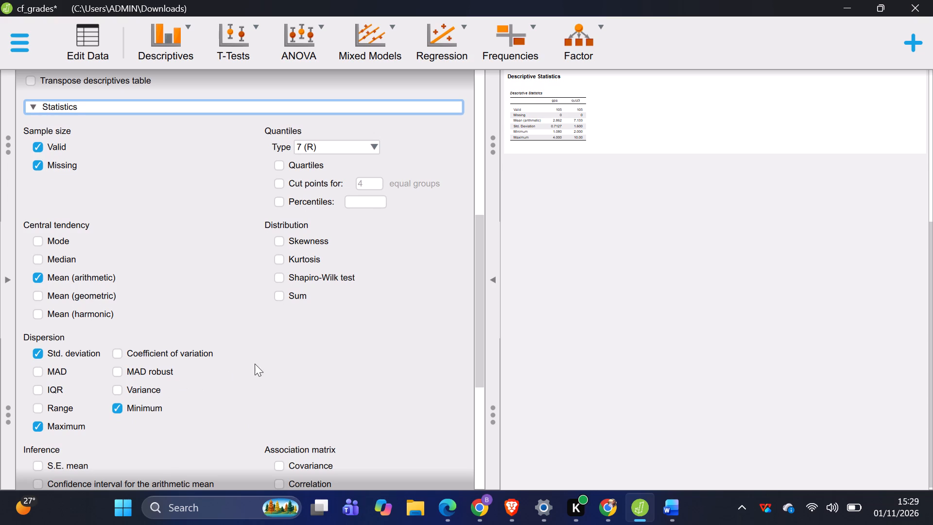
pyautogui.click(41, 352)
pyautogui.click(41, 352)
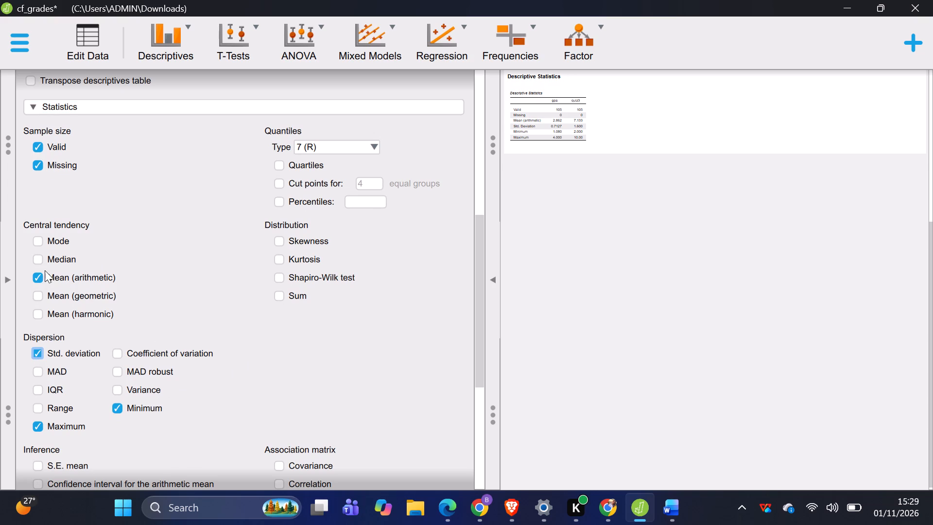
pyautogui.click(38, 353)
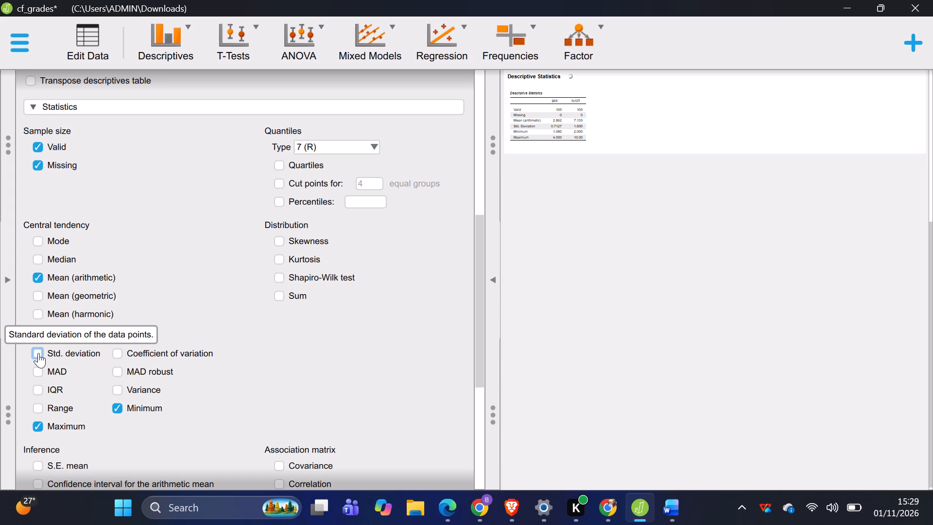
pyautogui.click(36, 274)
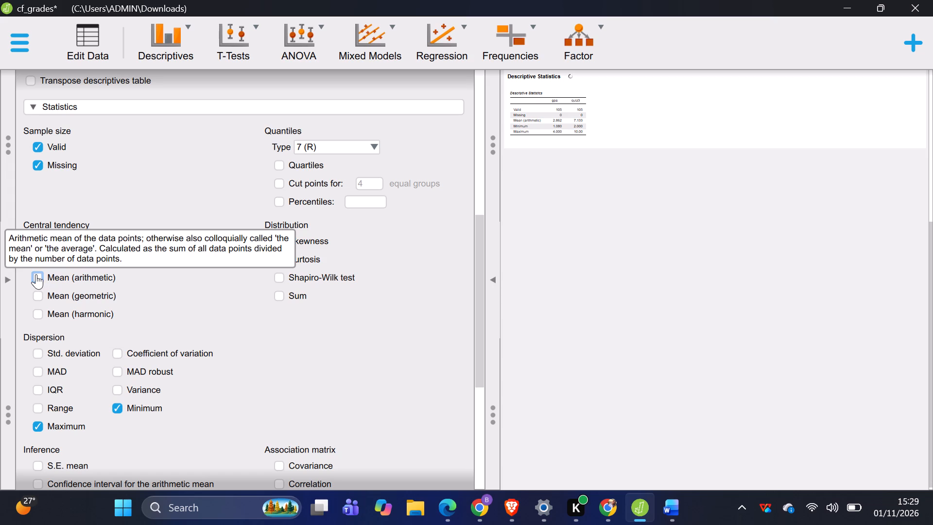
pyautogui.click(36, 274)
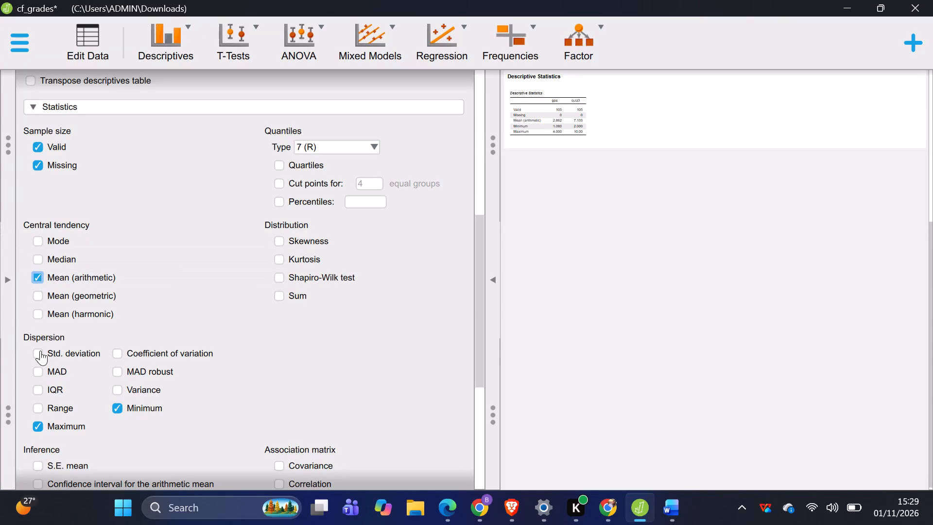
pyautogui.click(39, 350)
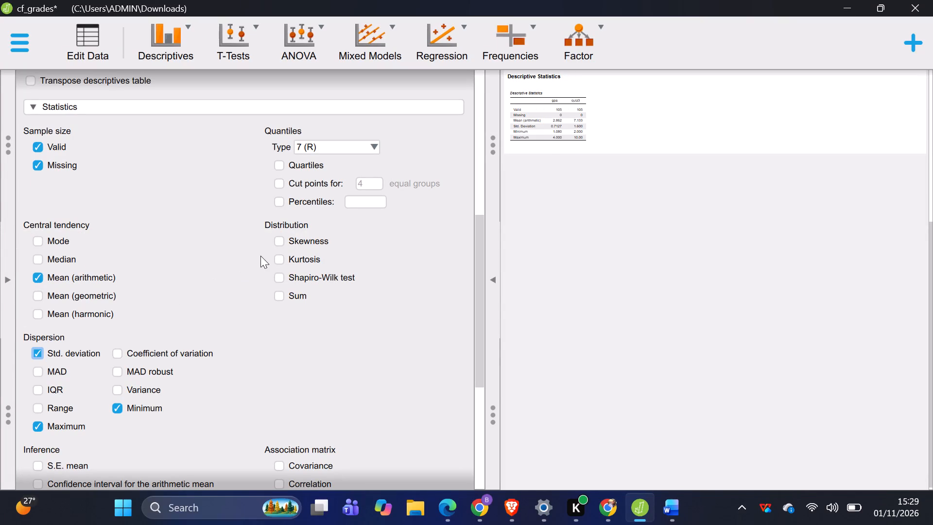
pyautogui.click(283, 237)
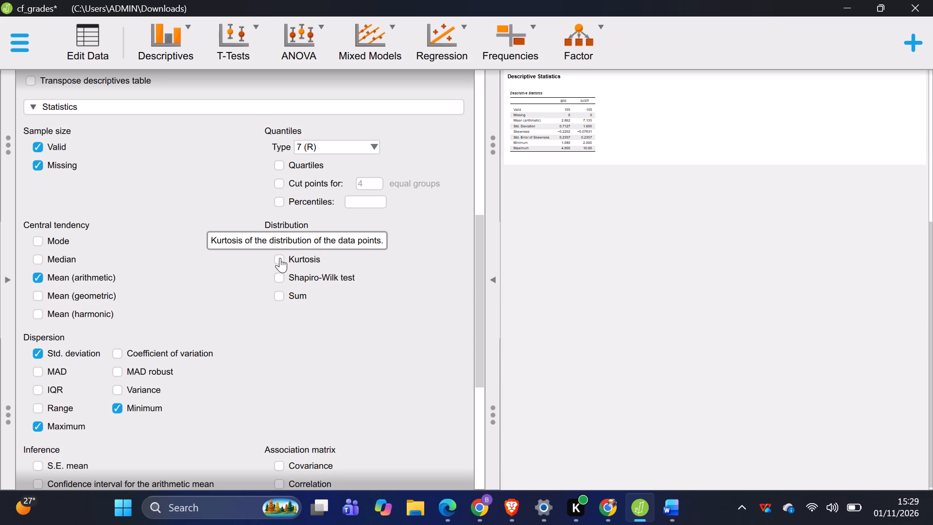
pyautogui.click(279, 258)
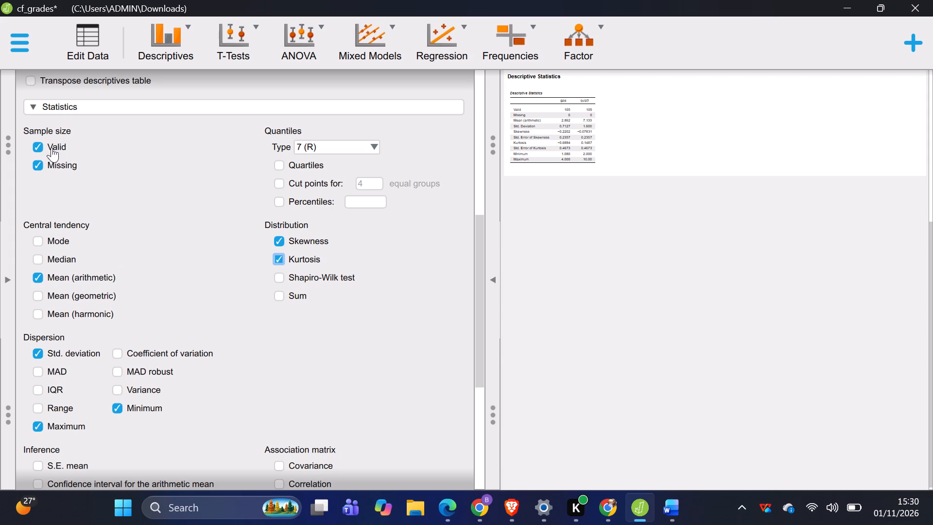
# Remove the valid, missing, maximum and minimum values from the gpa and quiz3 descriptives table.
pyautogui.click(35, 147)
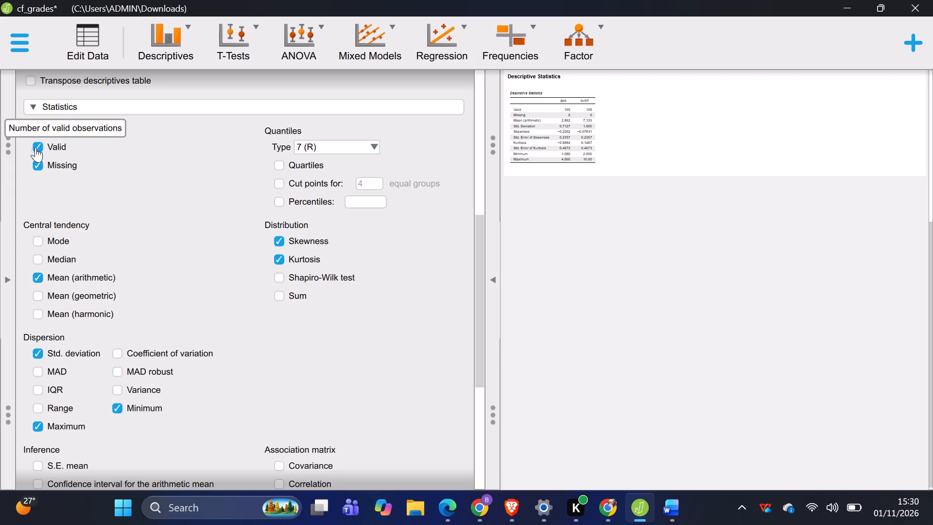
pyautogui.click(41, 160)
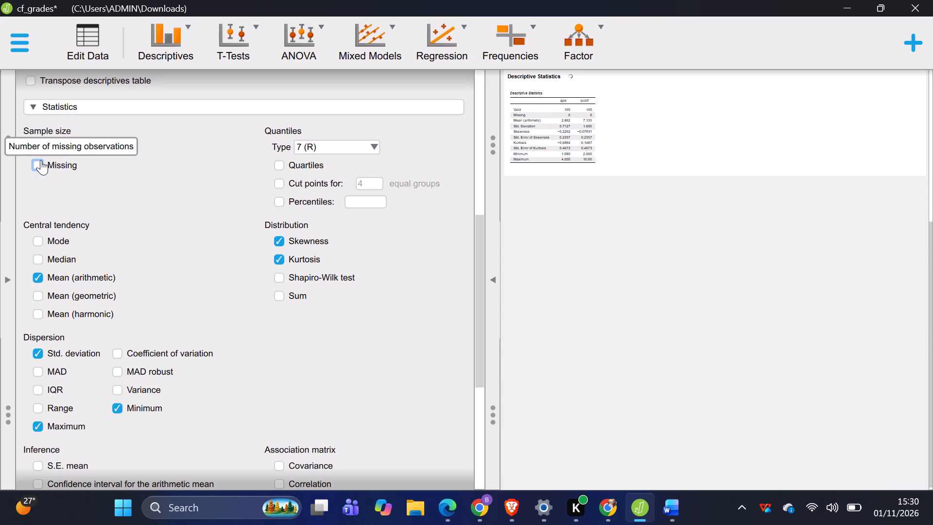
pyautogui.click(37, 425)
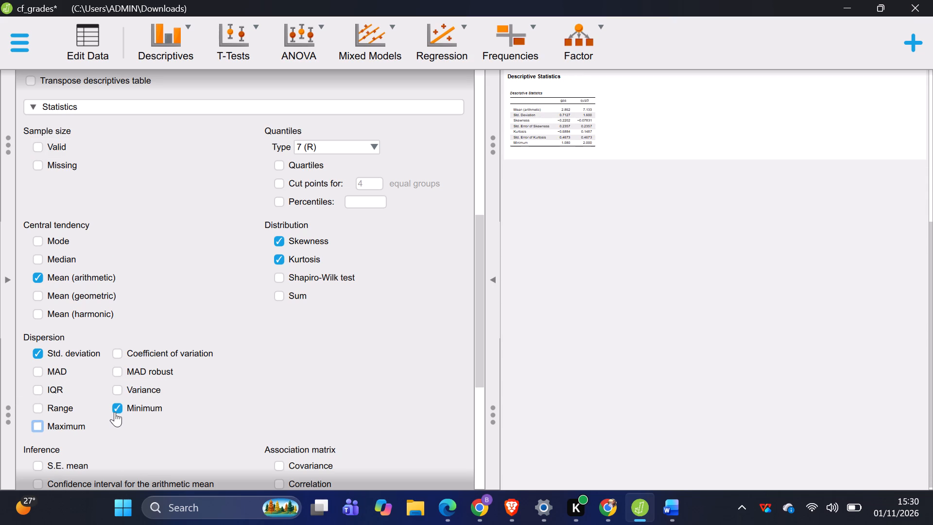
pyautogui.click(114, 412)
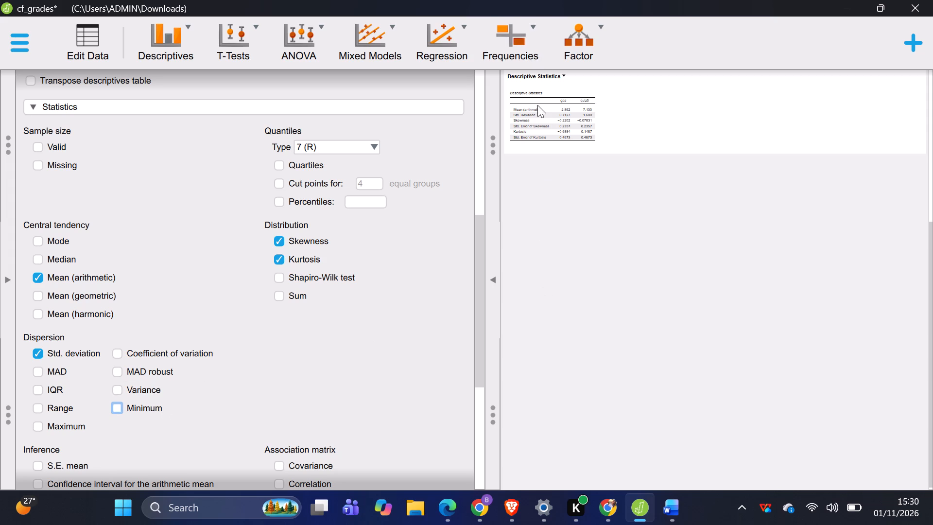
# Copy the Descriptive Statistics results section for gpa and quiz3 to the clipboard.
pyautogui.click(537, 79)
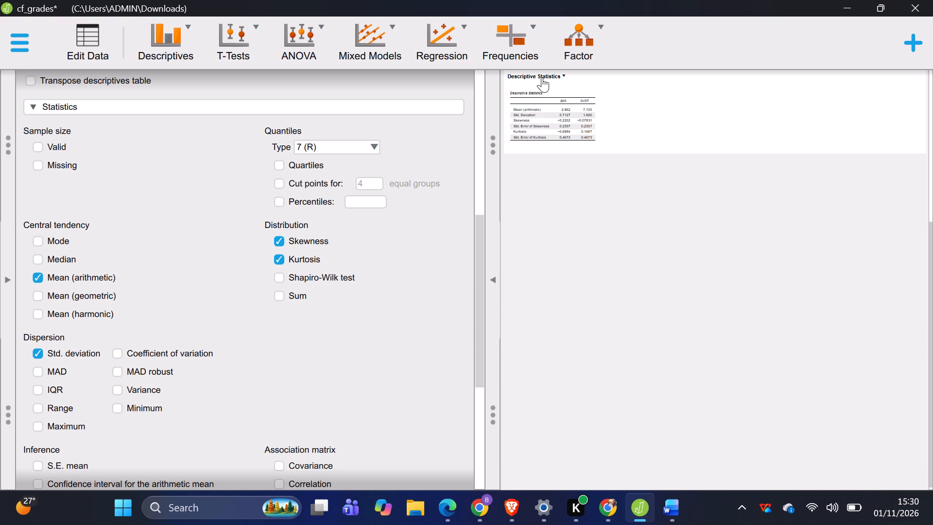
pyautogui.click(542, 77)
pyautogui.click(664, 125)
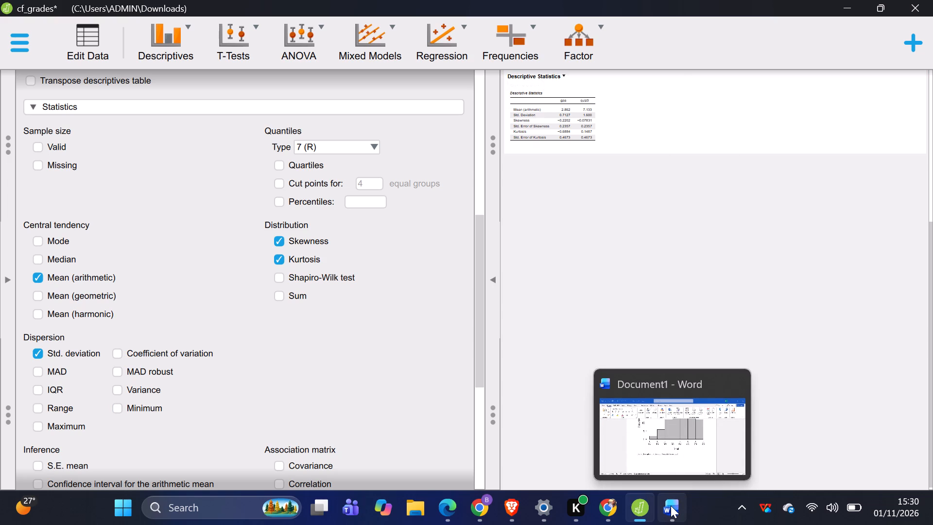
# Switch to Word and paste the copied descriptives table on the empty line below the Part 2 heading, merging formatting.
pyautogui.click(683, 439)
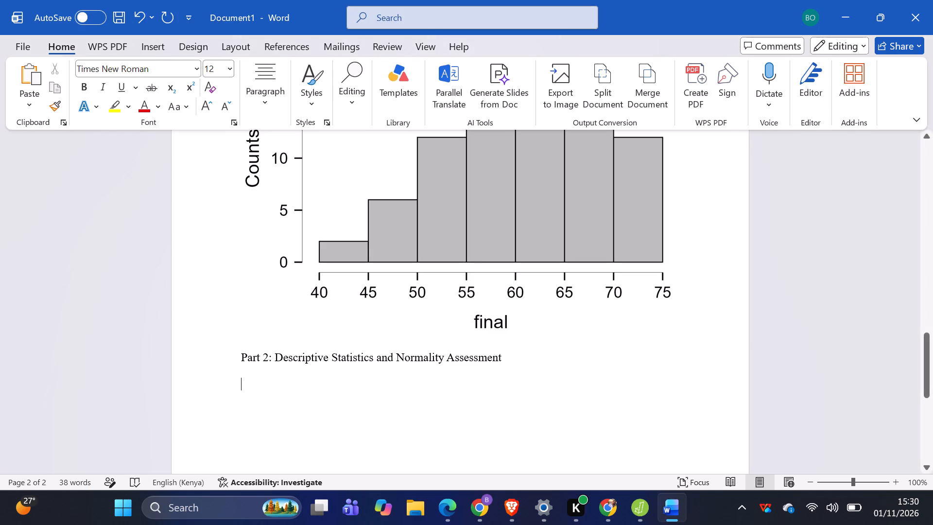
pyautogui.rightClick(247, 384)
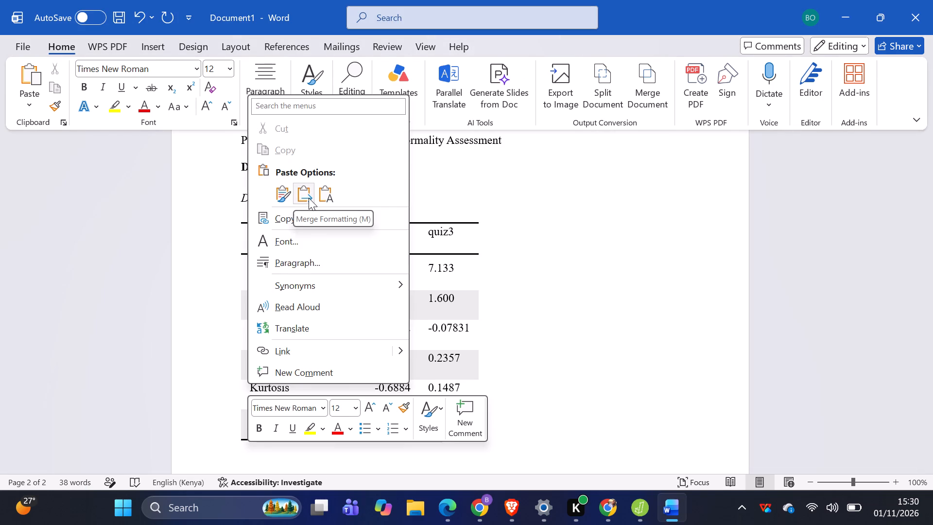
pyautogui.click(309, 198)
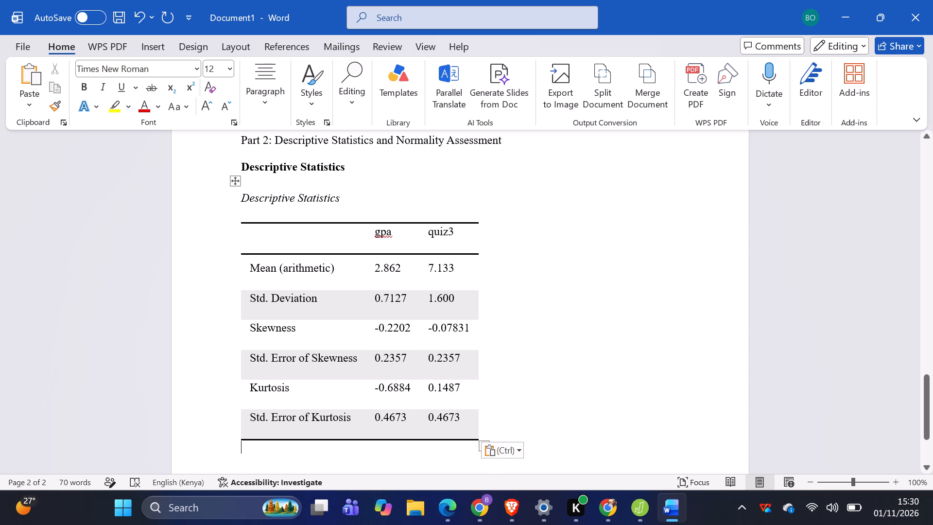
# Insert an empty line between the last histogram and the Part 2 heading, and select that line.
pyautogui.scroll(1, 393, 201)
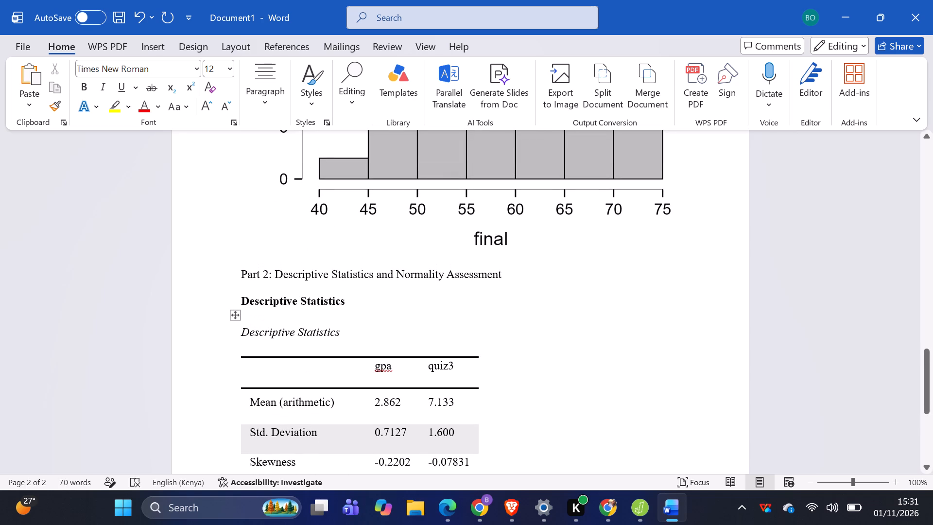
pyautogui.click(242, 270)
pyautogui.press('Return')
pyautogui.click(222, 271)
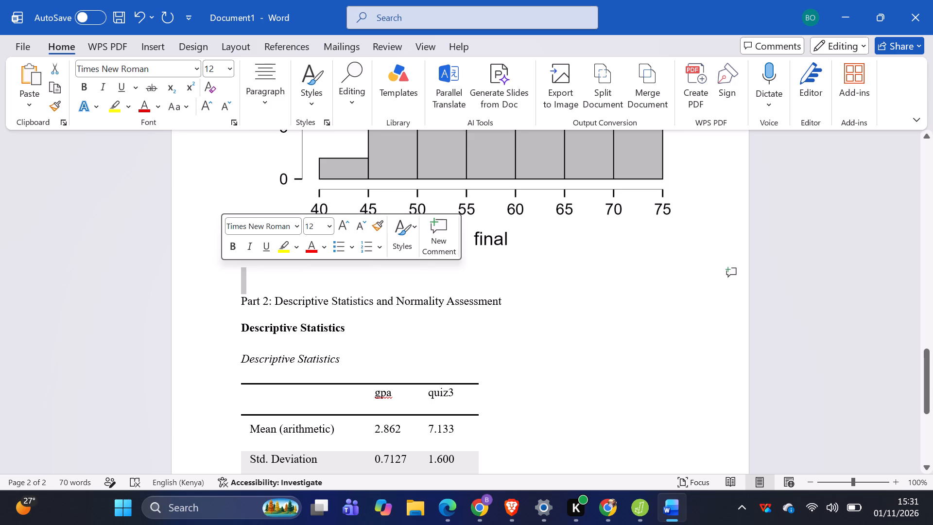
# On the empty line above the Part 2 heading, write "Briefly describe what a visual inspection of this output tells you about the shape of the distributions.".
pyautogui.click(235, 278)
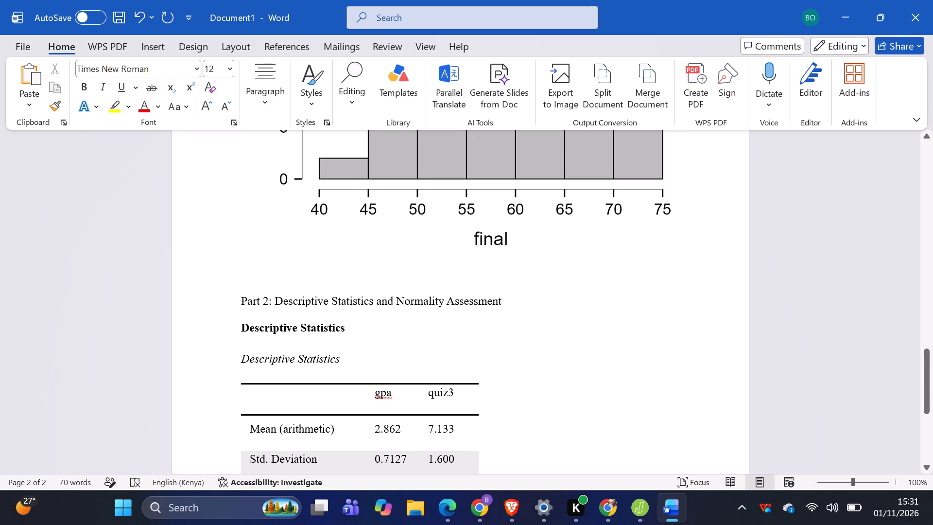
pyautogui.press('Tab')
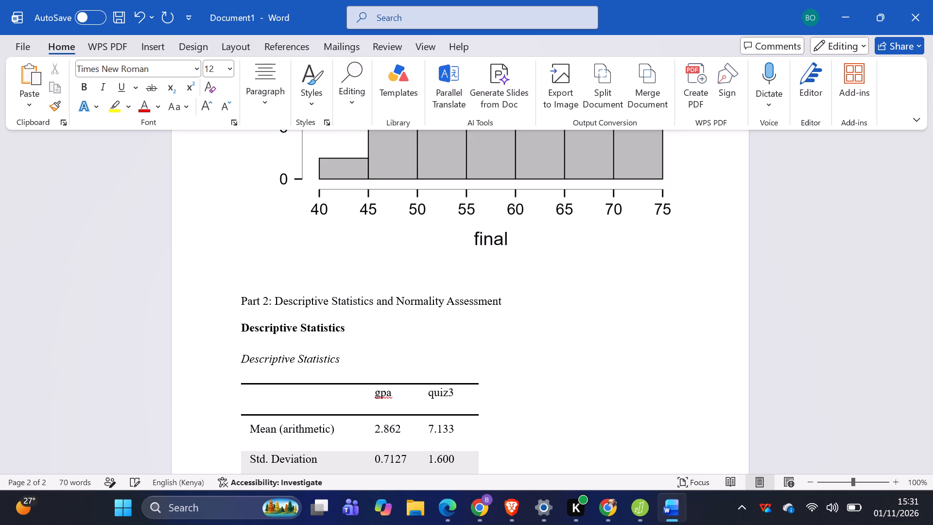
pyautogui.press('BackSpace')
pyautogui.write('rief')
pyautogui.write('ly')
pyautogui.press('space')
pyautogui.write('describe')
pyautogui.press('space')
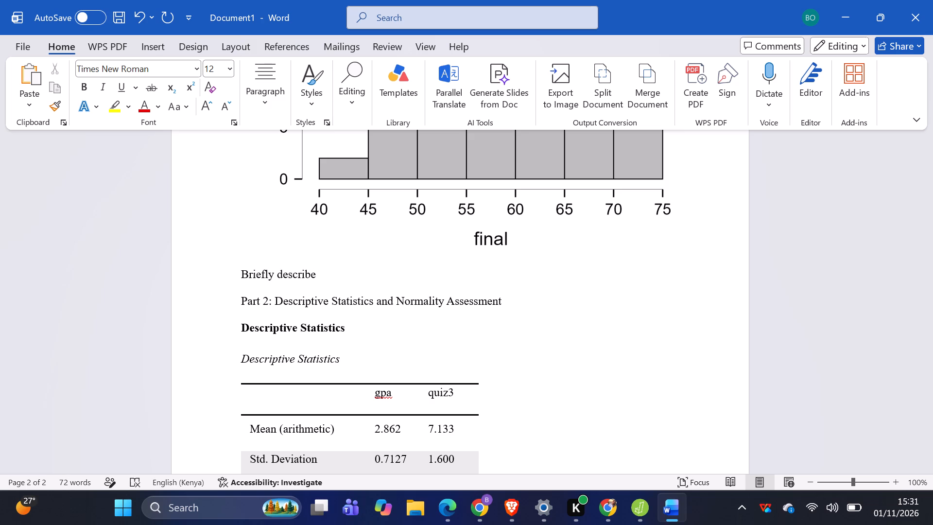
pyautogui.write('what a visual')
pyautogui.press('space')
pyautogui.write('inspection of th')
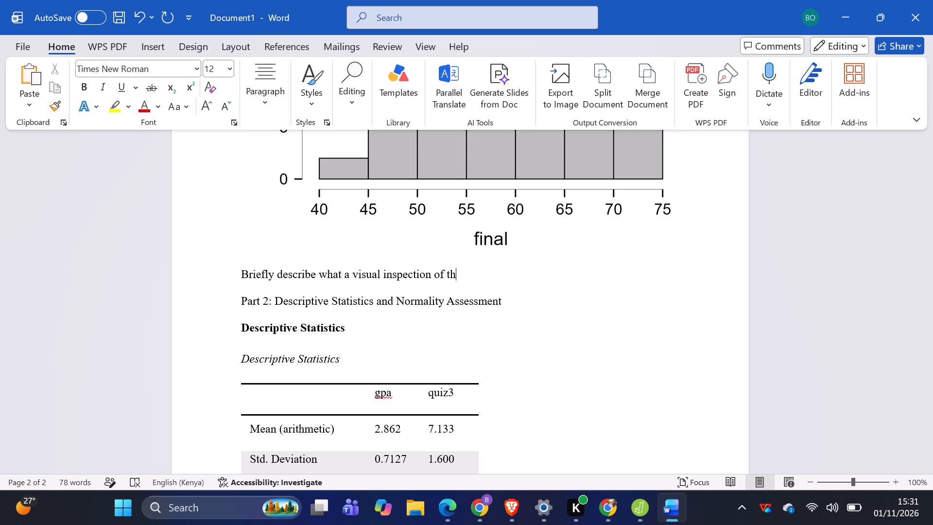
pyautogui.write('is output')
pyautogui.press('space')
pyautogui.write('tells')
pyautogui.press('space')
pyautogui.write('you about')
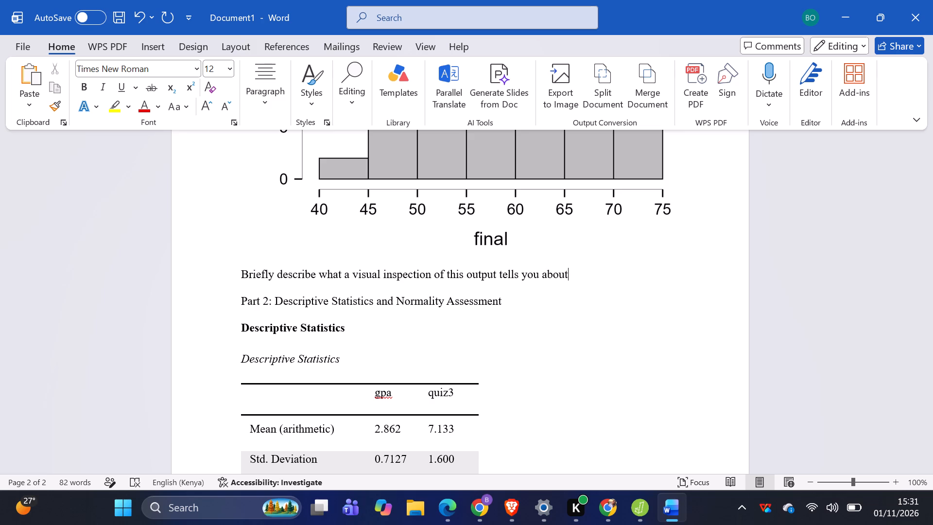
pyautogui.press('space')
pyautogui.write('the shape')
pyautogui.press('space')
pyautogui.write('of the distribution')
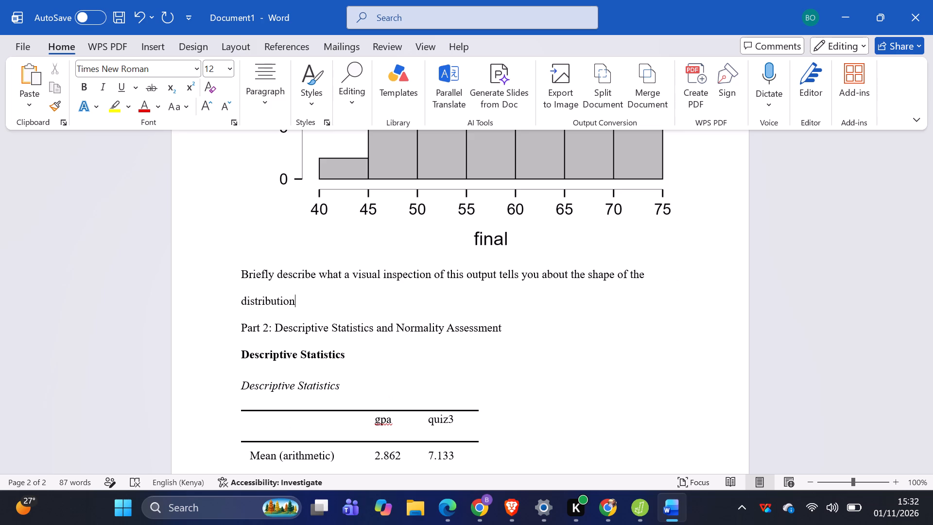
pyautogui.press('s')
pyautogui.press('.')
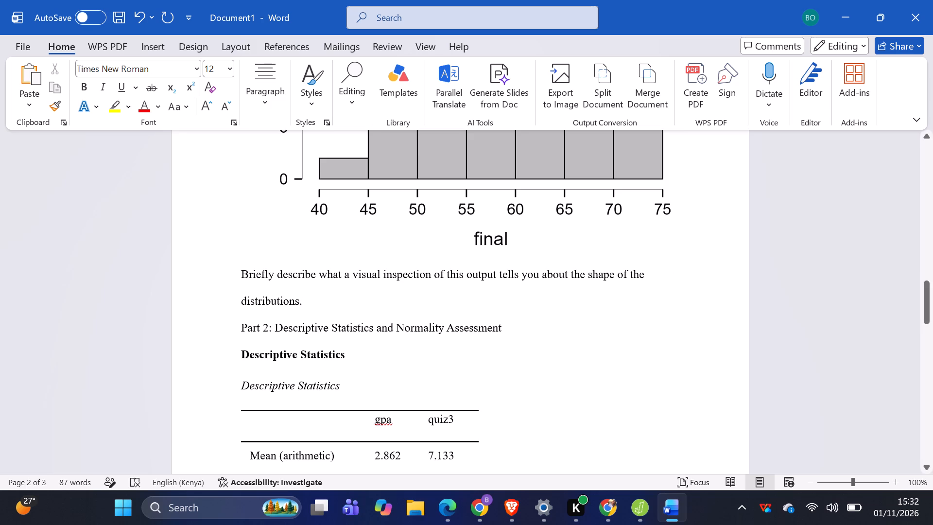
# Below the gpa and quiz3 descriptives table, write the instruction beginning "Report the mean, standard deviation, skewness, and".
pyautogui.scroll(-2, 325, 279)
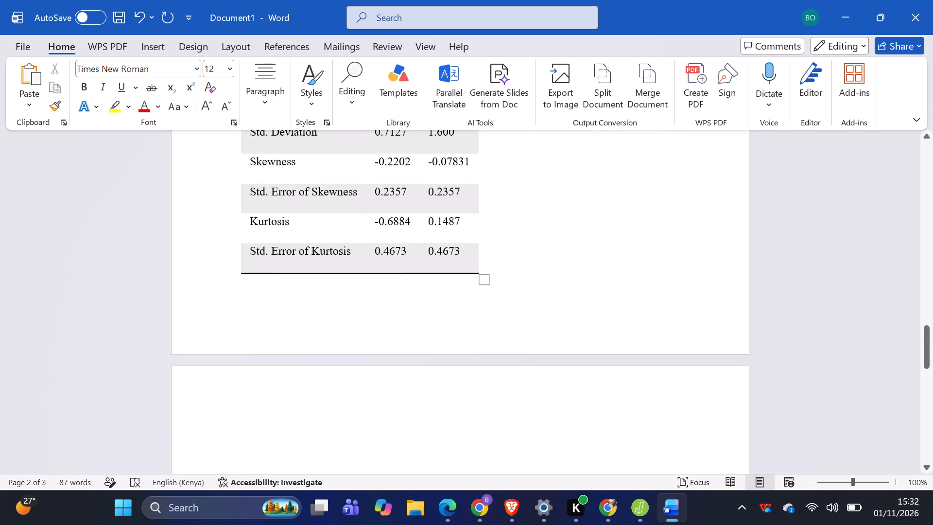
pyautogui.scroll(-1, 325, 279)
pyautogui.click(324, 282)
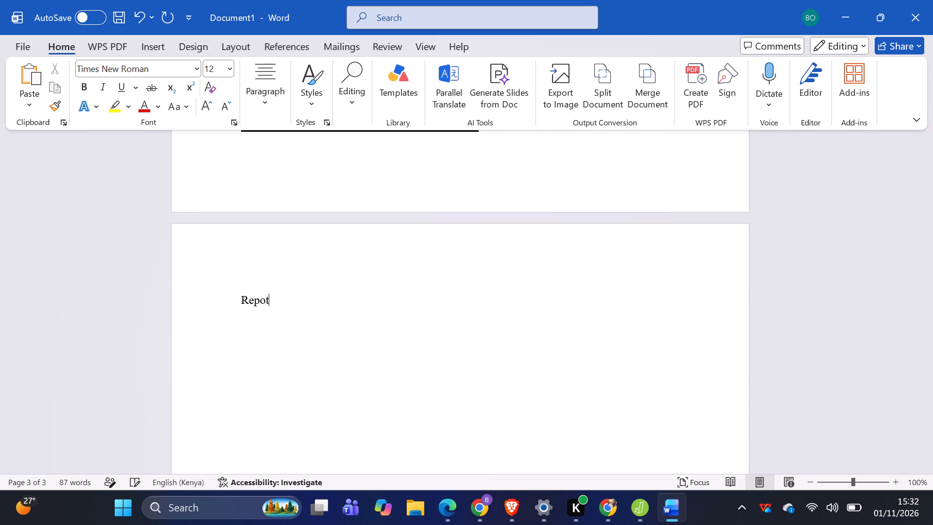
pyautogui.press('BackSpace')
pyautogui.press('BackSpace')
pyautogui.write('rt the mean')
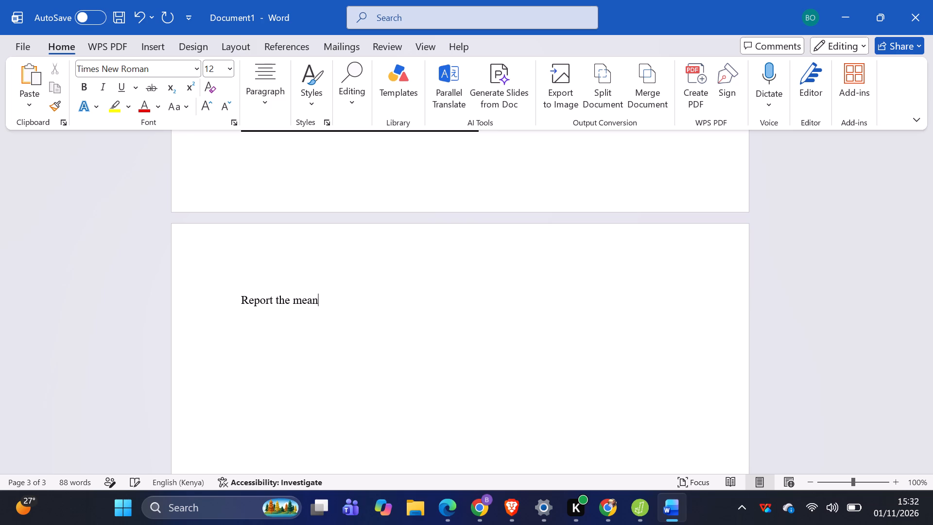
pyautogui.write(', standard deviation')
pyautogui.write(', sw')
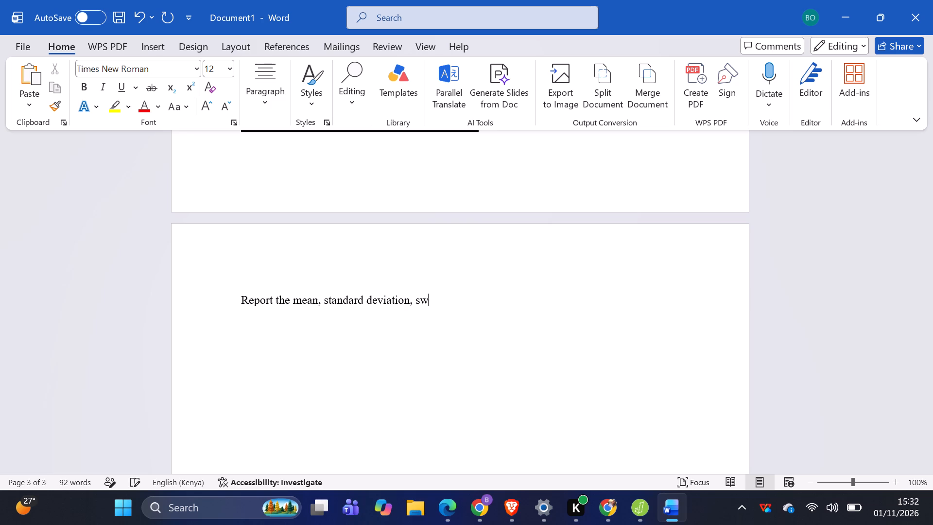
pyautogui.press('BackSpace')
pyautogui.write('kewness')
pyautogui.press(',')
pyautogui.press('space')
pyautogui.write('and')
pyautogui.press('space')
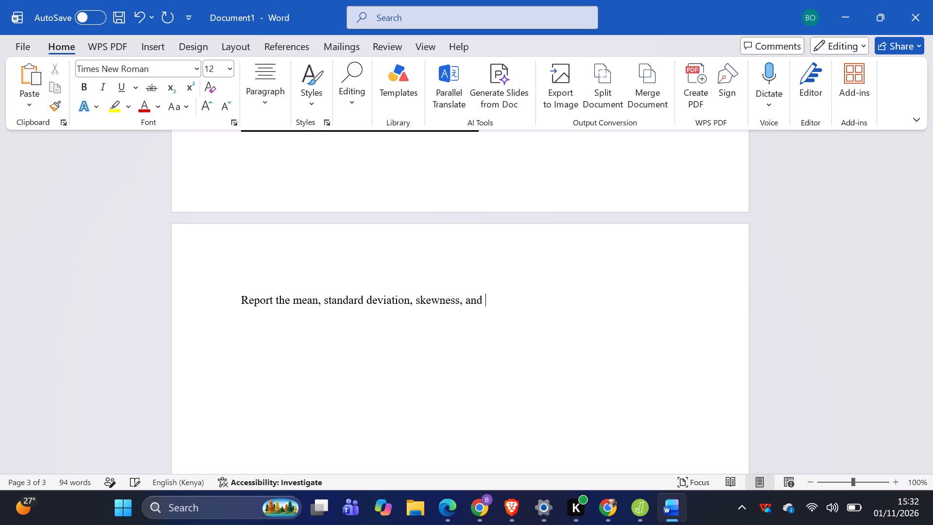
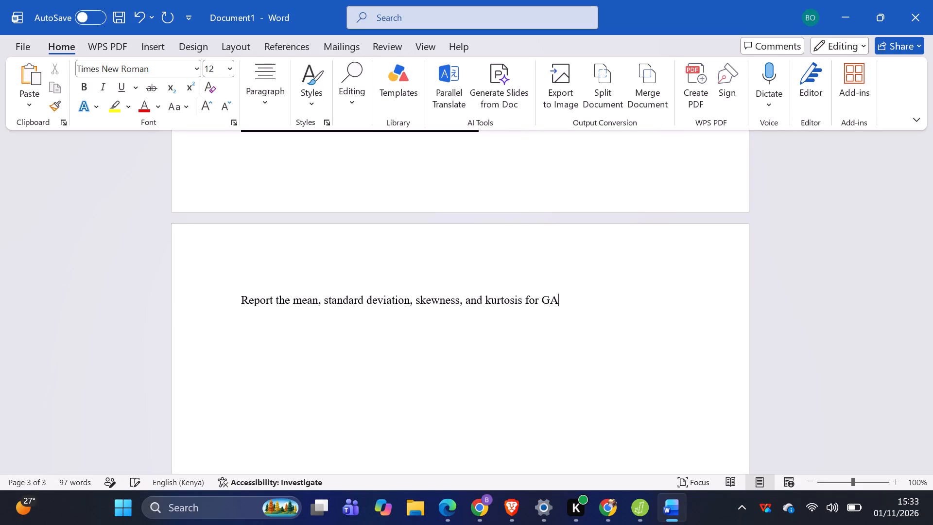
# Correct the ending to "GPA" and complete the instruction's first sentence with "and quiz 3.".
pyautogui.press('BackSpace')
pyautogui.write('PA')
pyautogui.write('and quiz')
pyautogui.press('space')
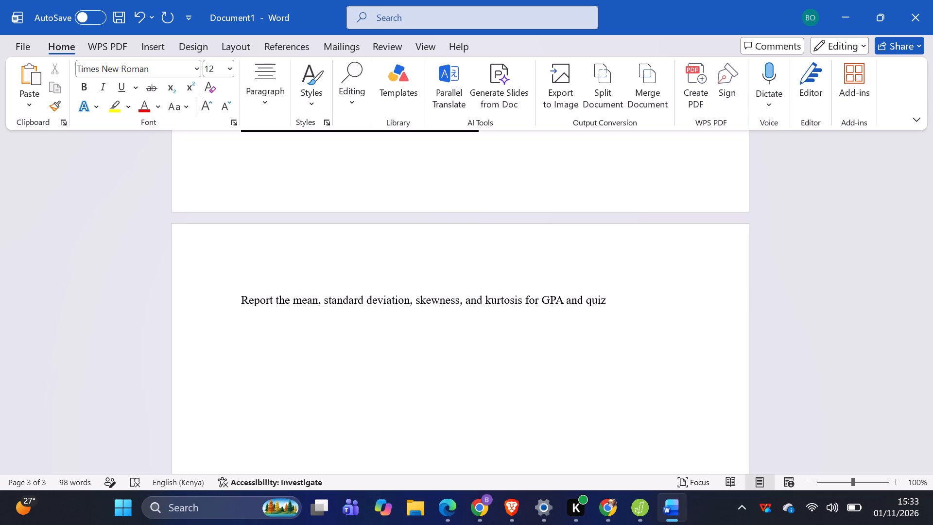
# Add a second sentence to the instruction: "Briefly describe what skewness and kurtosis tell you about these data with regard to normality.".
pyautogui.write('riefly')
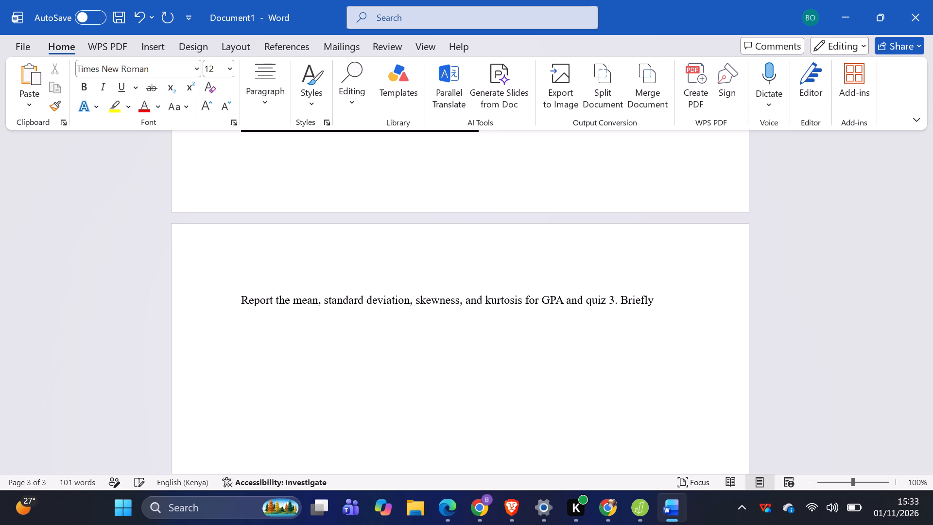
pyautogui.press('space')
pyautogui.write('describe')
pyautogui.press('space')
pyautogui.write('what skew')
pyautogui.write('ness and kurtosis')
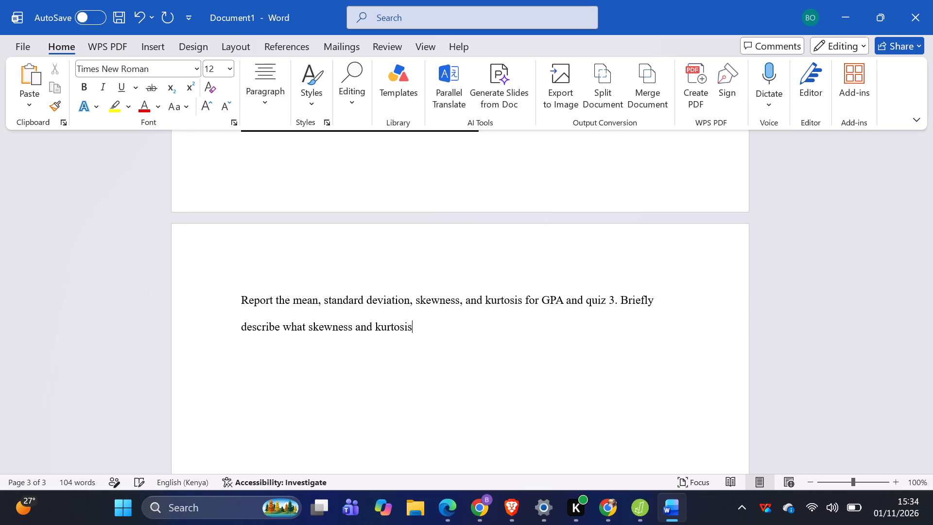
pyautogui.press('space')
pyautogui.write('tells')
pyautogui.press('BackSpace')
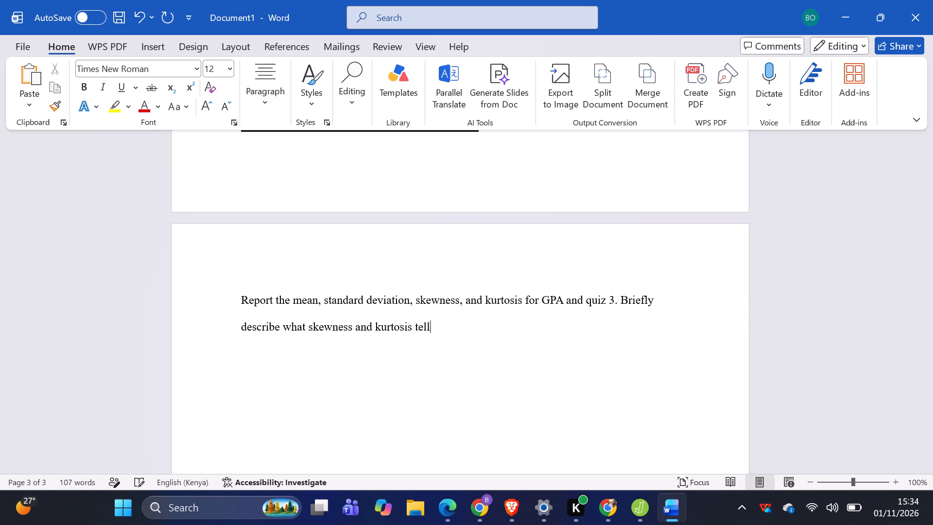
pyautogui.press('space')
pyautogui.write('you')
pyautogui.press('space')
pyautogui.write('ab')
pyautogui.press('o')
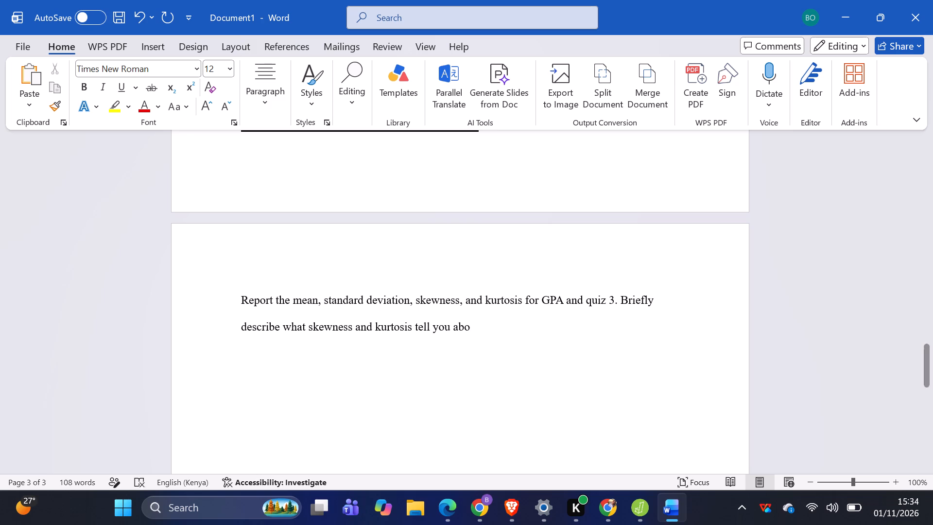
pyautogui.write('ut')
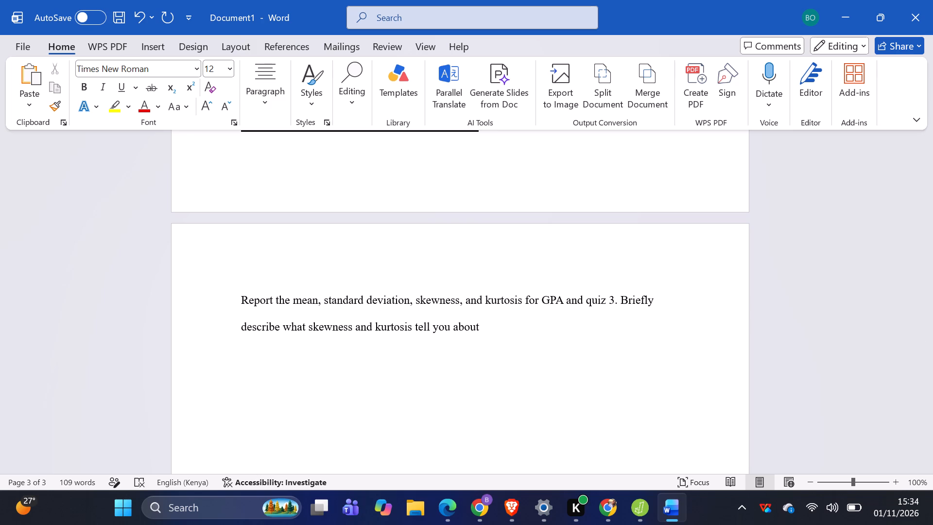
pyautogui.press('space')
pyautogui.write('thw')
pyautogui.press('BackSpace')
pyautogui.write('ese data with regard')
pyautogui.press('space')
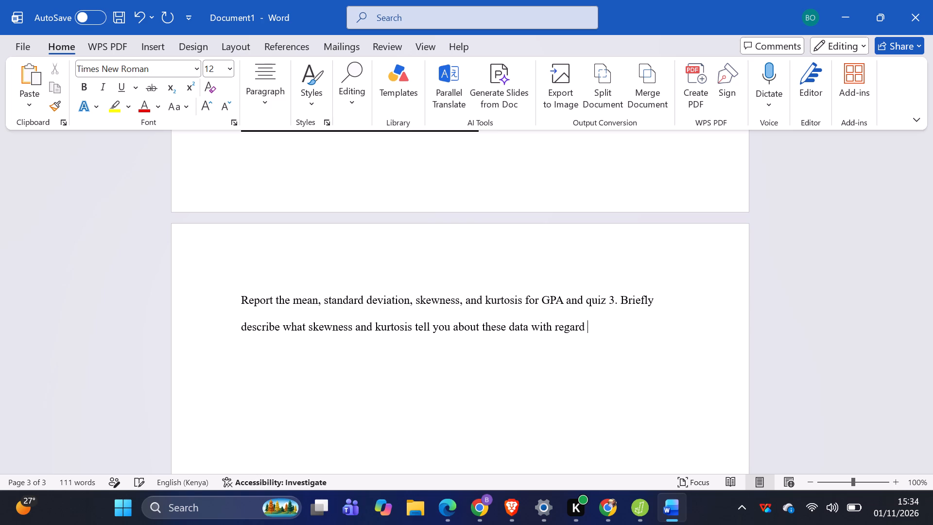
pyautogui.write('to normality')
pyautogui.press('.')
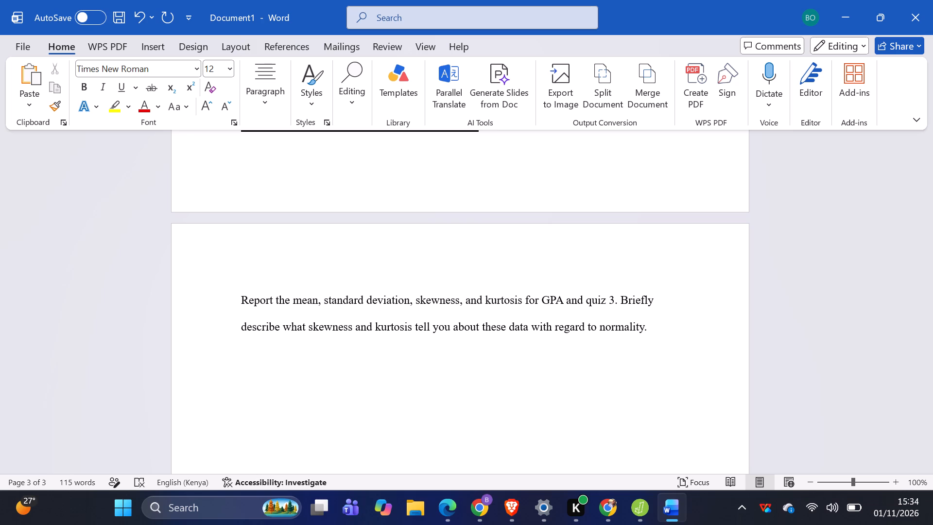
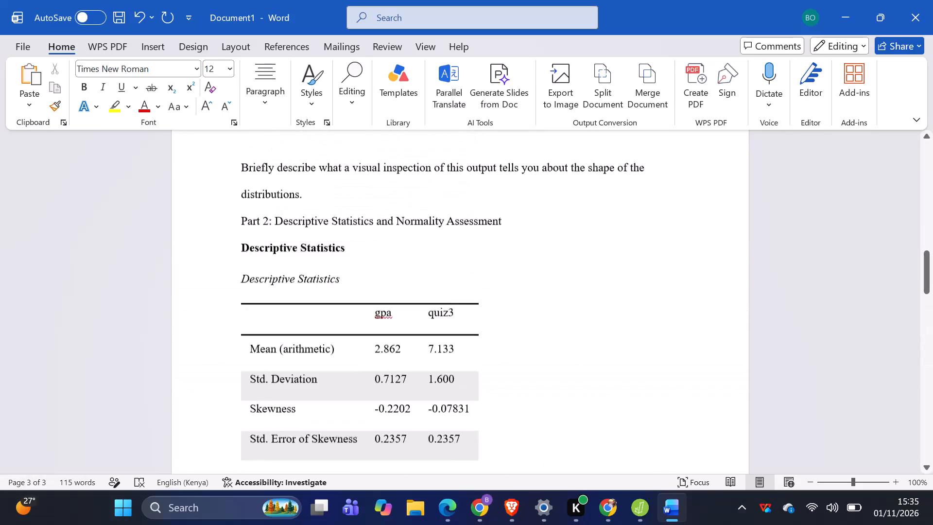
# Center the title-page lines from "Statistical Analysis of Distribution Shapes" through the Part 1 heading.
pyautogui.scroll(8, 324, 282)
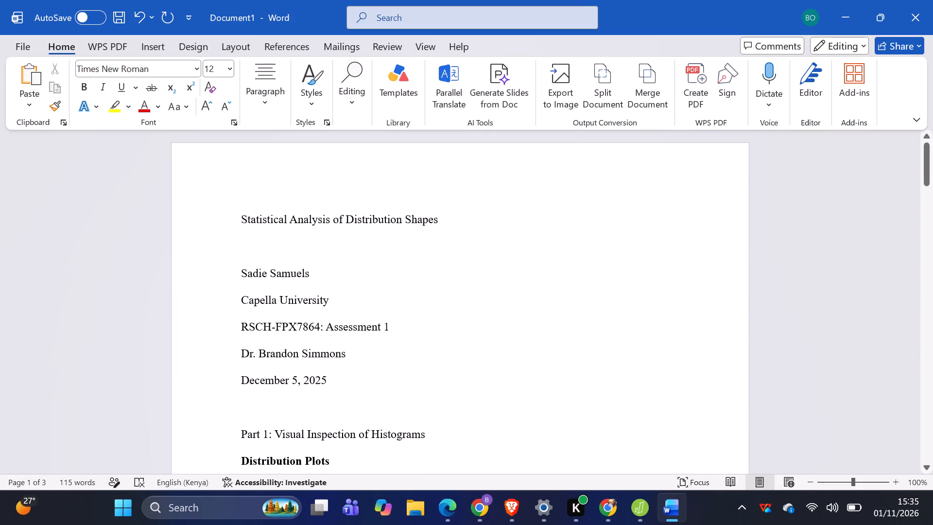
pyautogui.moveTo(439, 426); pyautogui.dragTo(258, 291)
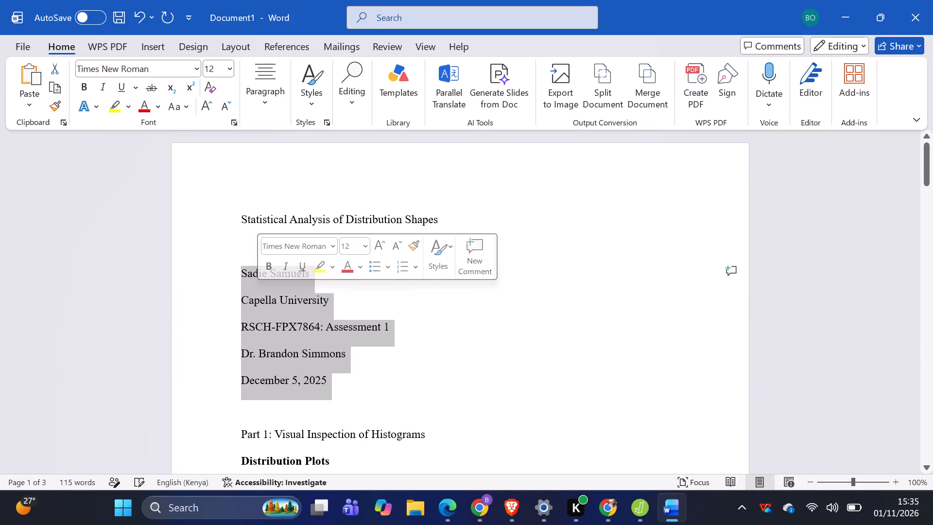
pyautogui.moveTo(242, 211); pyautogui.dragTo(468, 439)
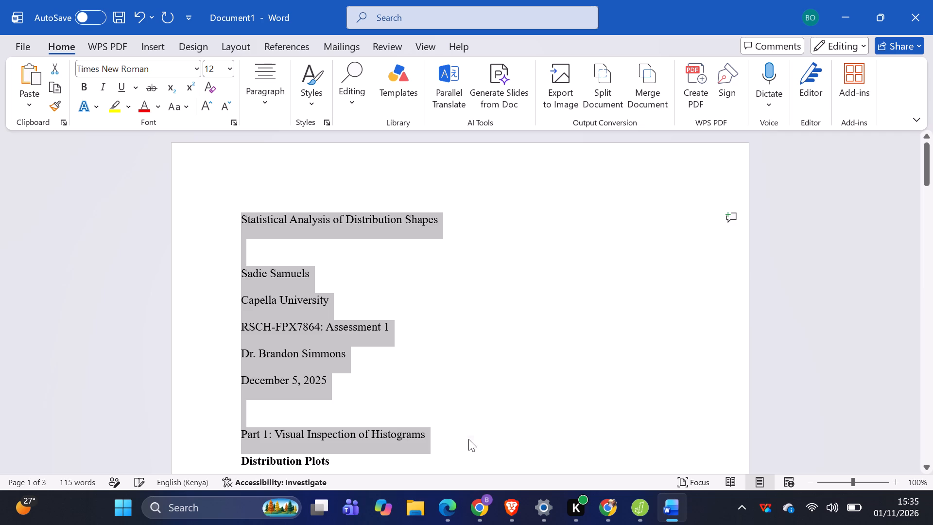
pyautogui.click(271, 104)
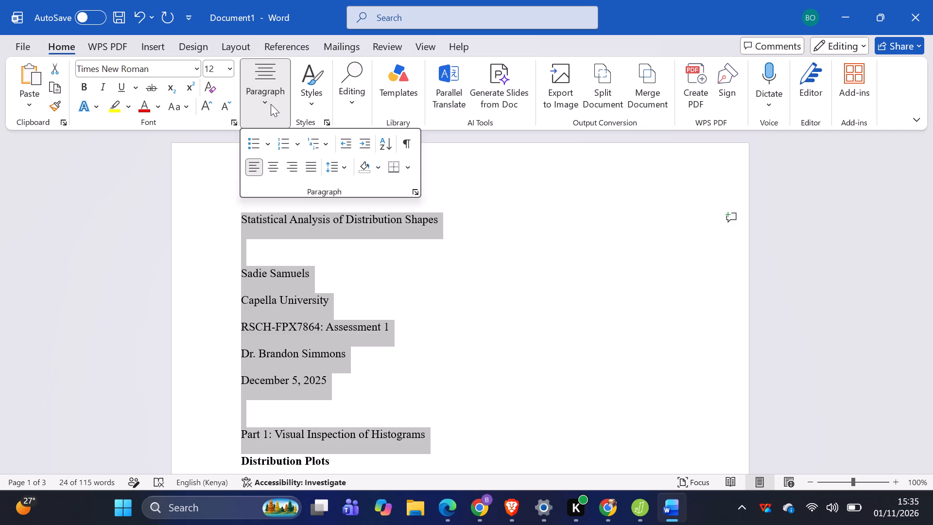
pyautogui.click(279, 166)
pyautogui.click(341, 266)
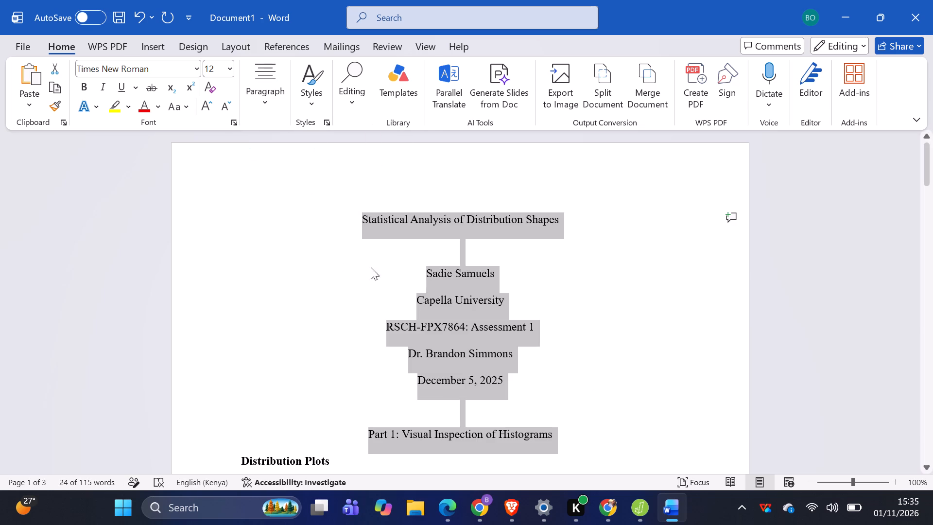
# Add one blank line below the title and three blank lines above it on the title page.
pyautogui.click(447, 258)
pyautogui.press('Return')
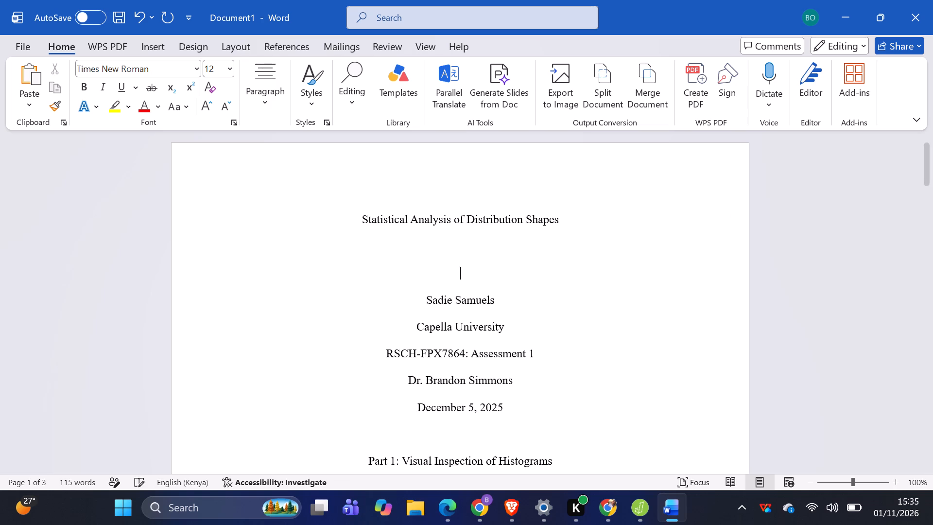
pyautogui.click(356, 224)
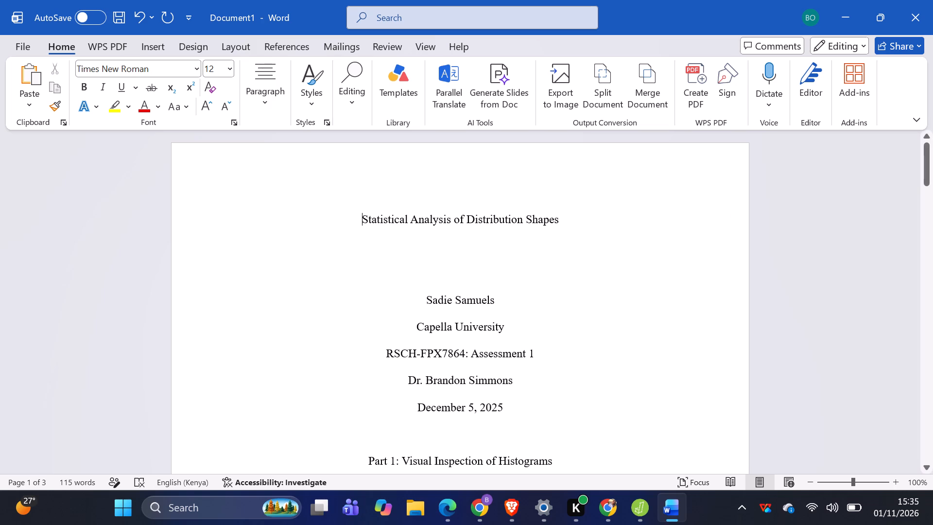
pyautogui.press('Return')
pyautogui.press('Return')
pyautogui.press('Return')
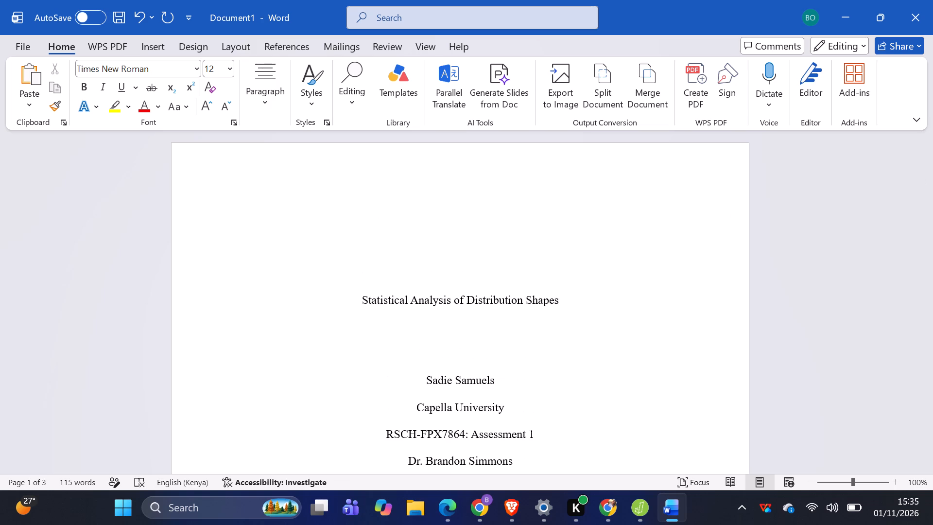
pyautogui.click(425, 281)
pyautogui.click(427, 262)
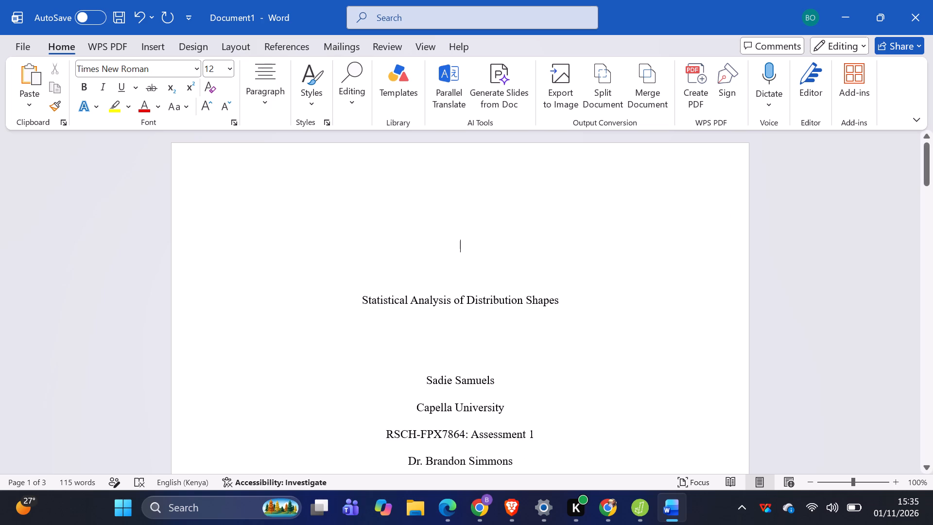
pyautogui.click(432, 226)
# Replace the student's name with "Student Name" and the instructor's name with "Instructor's name" on the title page.
pyautogui.scroll(-1, 432, 226)
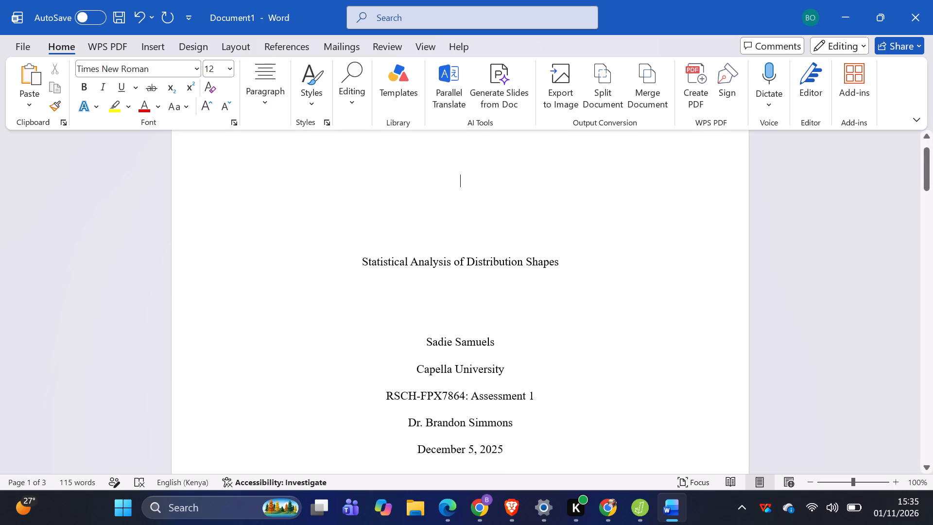
pyautogui.scroll(-2, 432, 226)
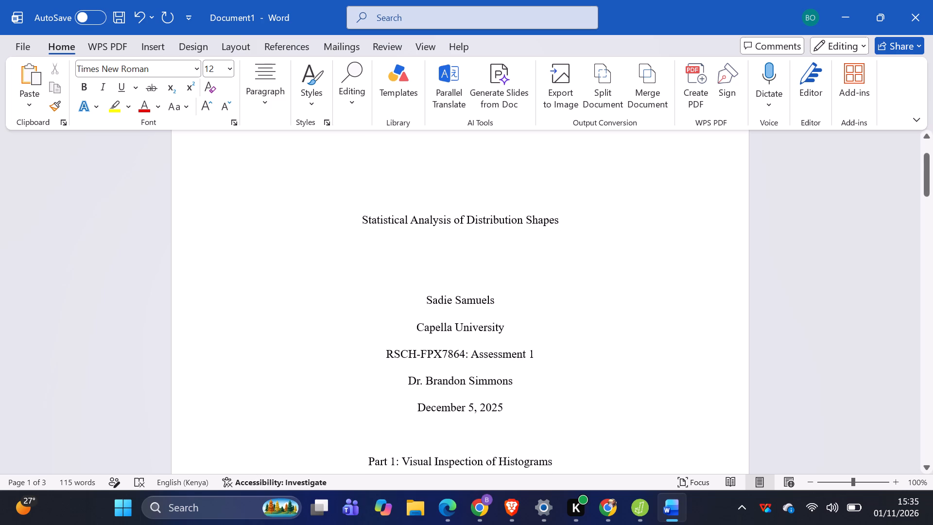
pyautogui.scroll(-2, 432, 226)
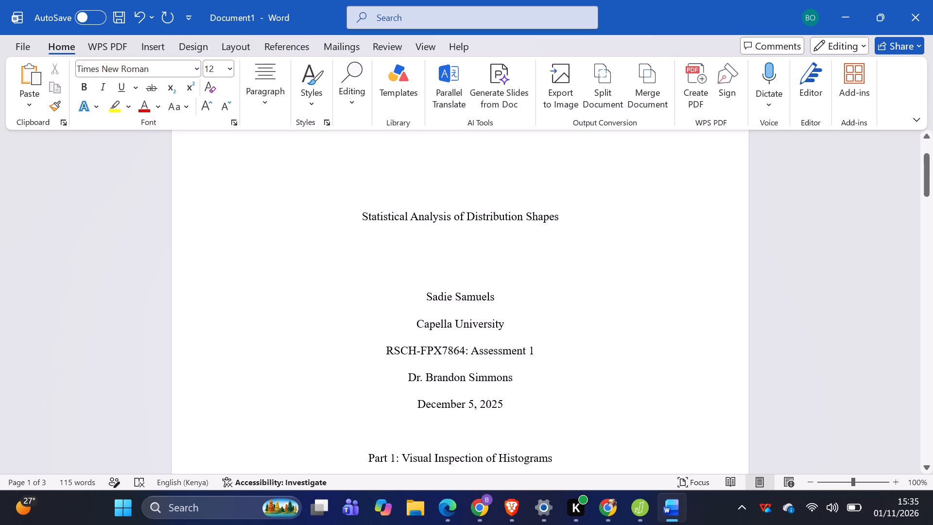
pyautogui.scroll(-1, 432, 226)
pyautogui.moveTo(501, 300); pyautogui.dragTo(432, 298)
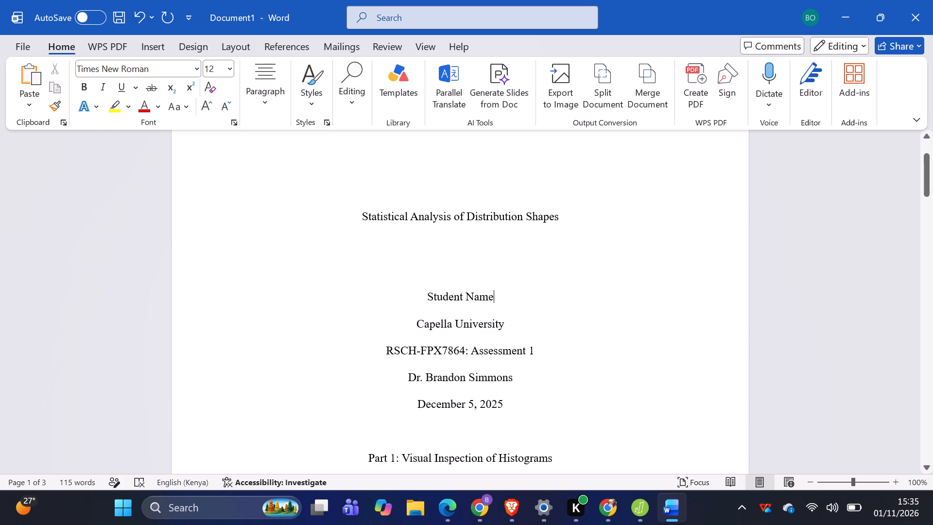
pyautogui.moveTo(526, 377); pyautogui.dragTo(403, 374)
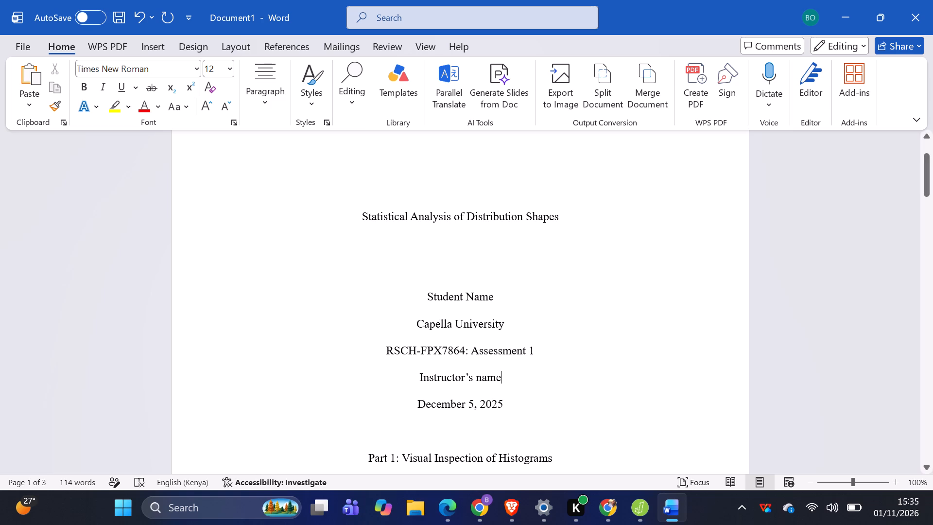
# Change the title-page date to "November 1, 2026".
pyautogui.moveTo(514, 403); pyautogui.dragTo(424, 403)
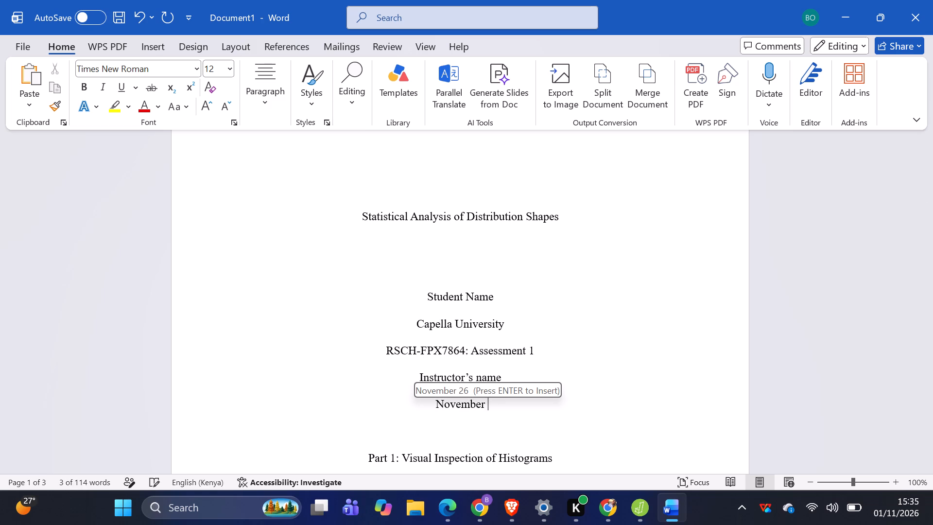
pyautogui.press('1')
pyautogui.write(', 2026')
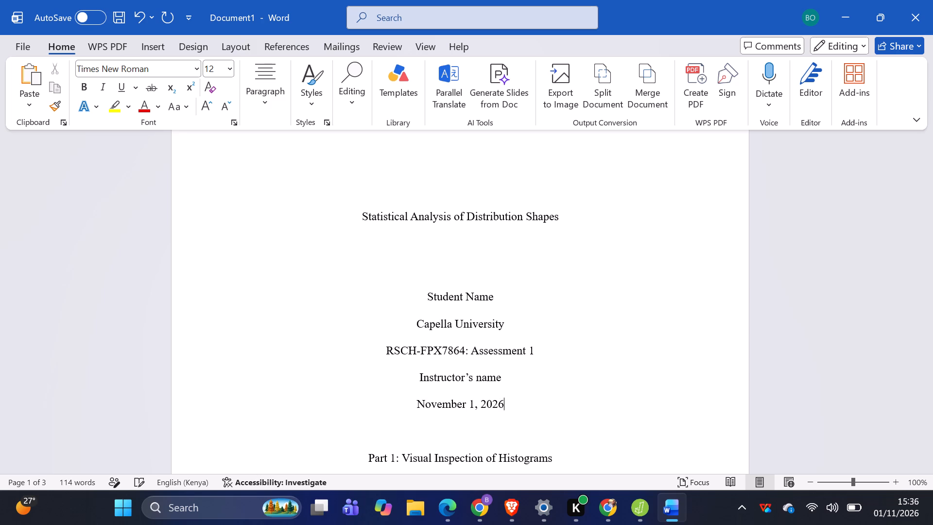
# Insert blank lines below the date until the Part 1 heading starts at the top of the second page.
pyautogui.click(485, 440)
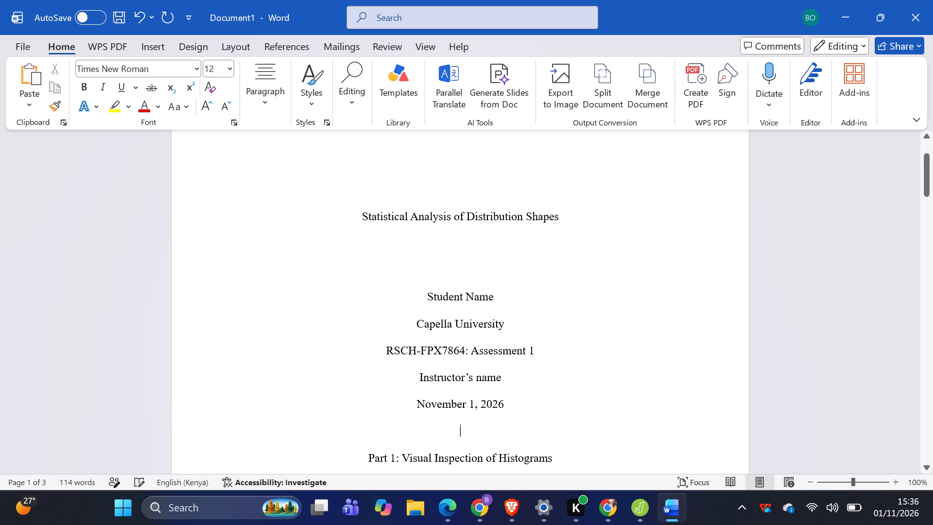
pyautogui.press('Return')
pyautogui.press('Return')
pyautogui.press('Return')
pyautogui.press('Return')
pyautogui.press('Return')
pyautogui.press('Return')
pyautogui.press('Return')
pyautogui.press('Return')
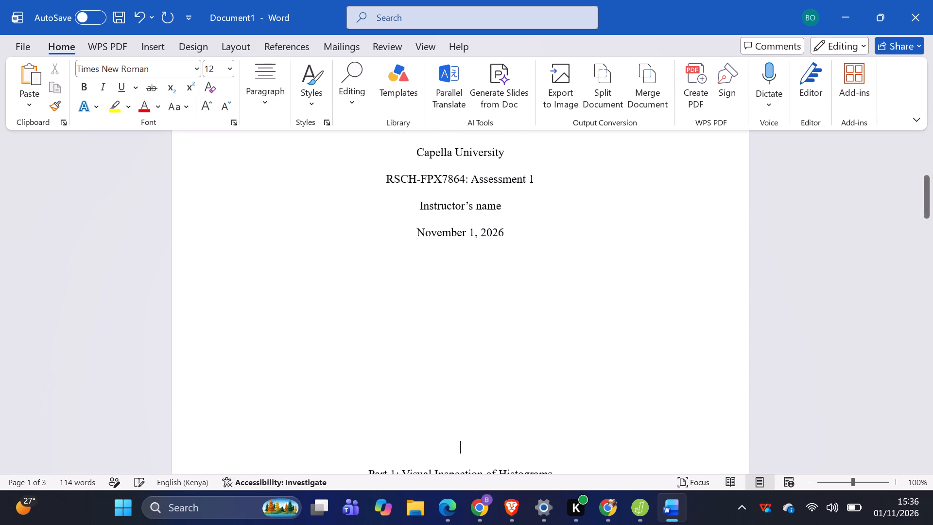
pyautogui.press('Return')
pyautogui.press('Return')
pyautogui.press('Return')
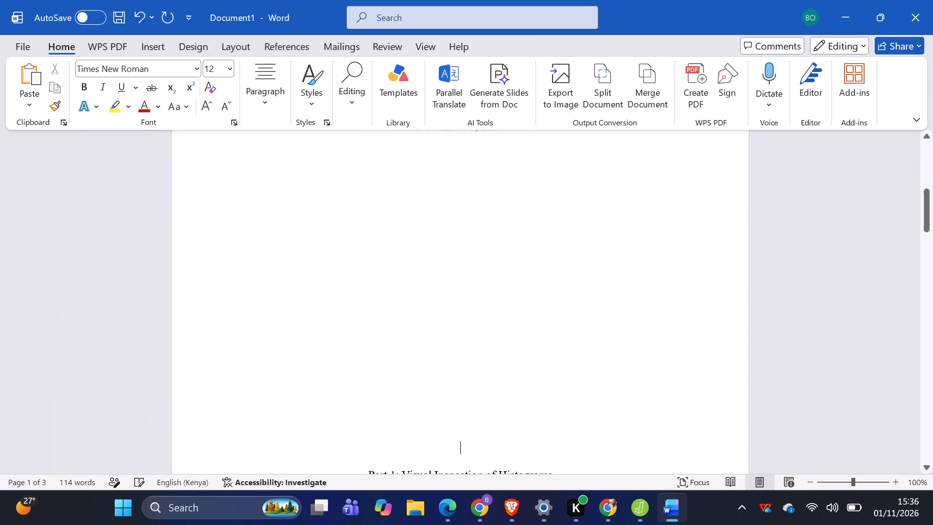
pyautogui.press('Return')
pyautogui.press('Return')
pyautogui.press('Return')
pyautogui.press('BackSpace')
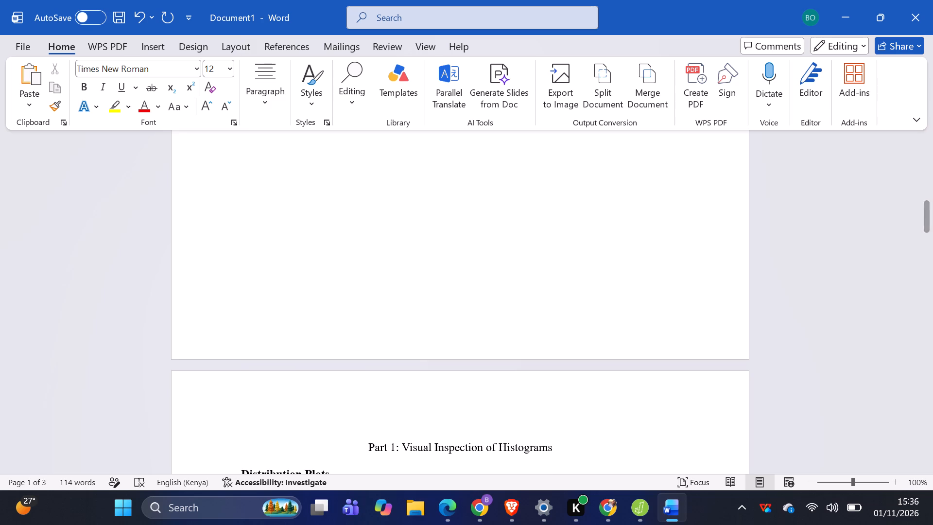
# Make the heading "Part 1: Visual Inspection of Histograms" bold.
pyautogui.moveTo(553, 448); pyautogui.dragTo(444, 457)
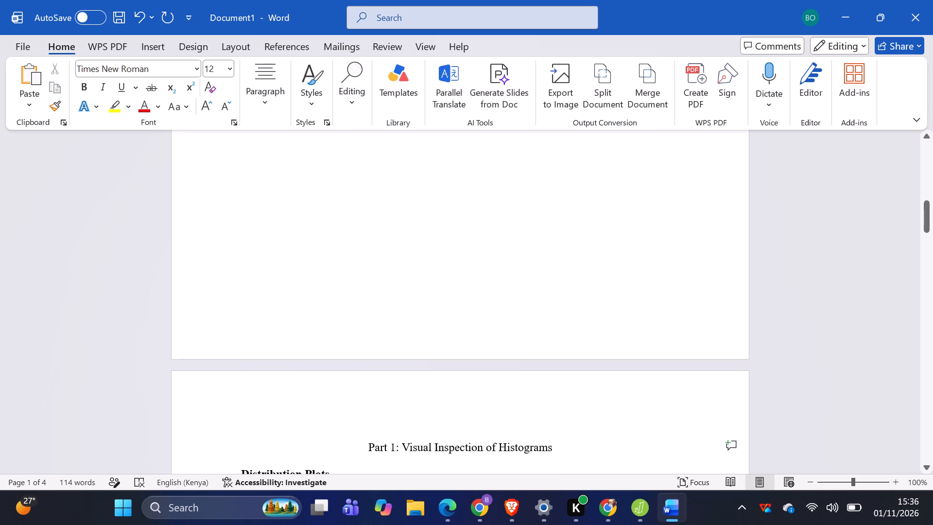
pyautogui.moveTo(444, 457); pyautogui.dragTo(374, 451)
pyautogui.click(381, 427)
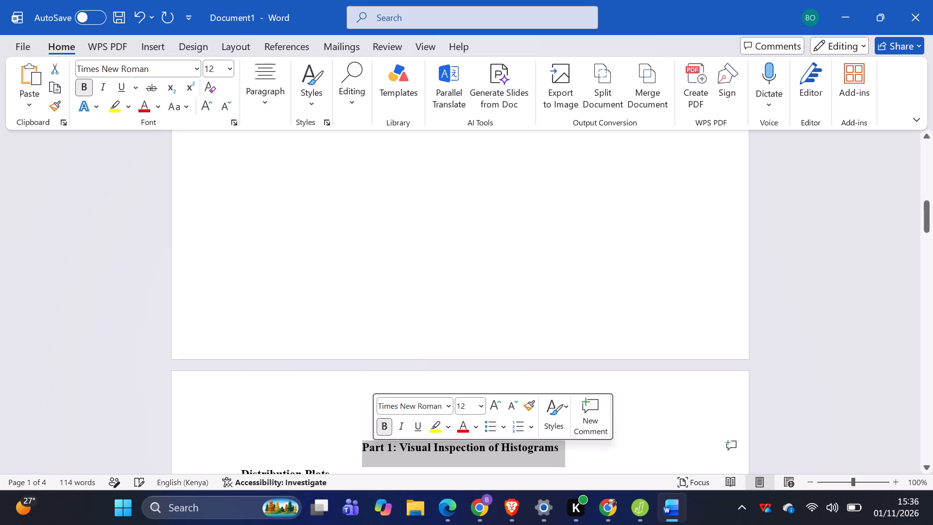
# Make the title "Statistical Analysis of Distribution Shapes" on the first page bold.
pyautogui.scroll(2, 390, 300)
pyautogui.scroll(1, 467, 230)
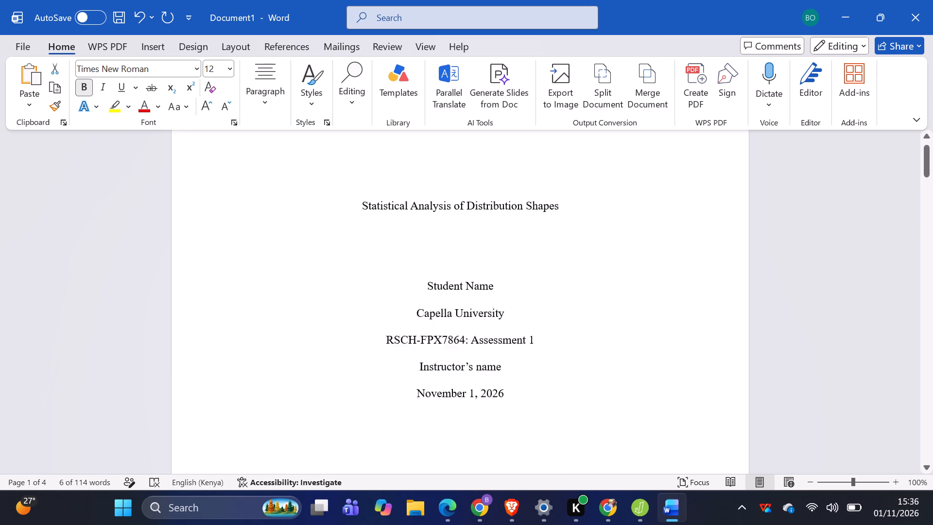
pyautogui.scroll(1, 467, 230)
pyautogui.moveTo(575, 304); pyautogui.dragTo(379, 312)
pyautogui.click(397, 283)
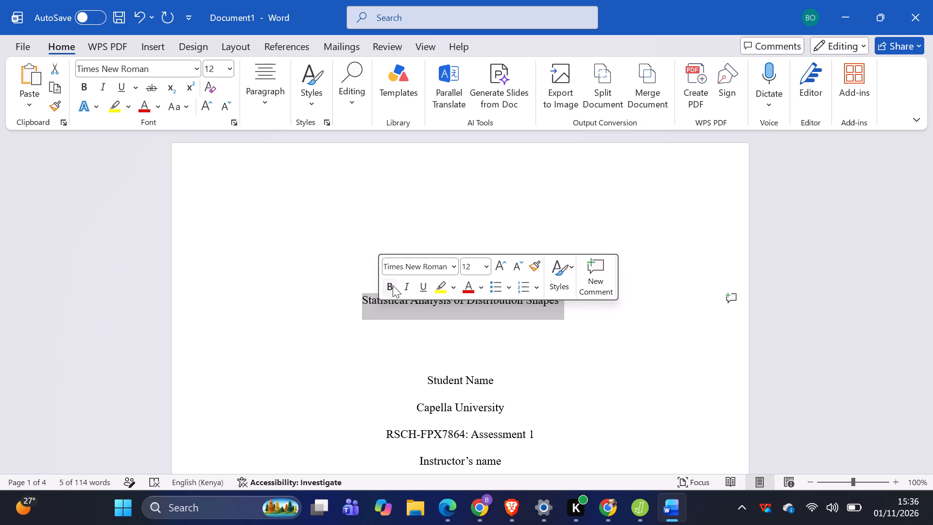
pyautogui.click(393, 285)
pyautogui.click(432, 348)
# Look over the document's layout from the title page through the histograms to the Part 2 descriptives table.
pyautogui.scroll(-2, 432, 348)
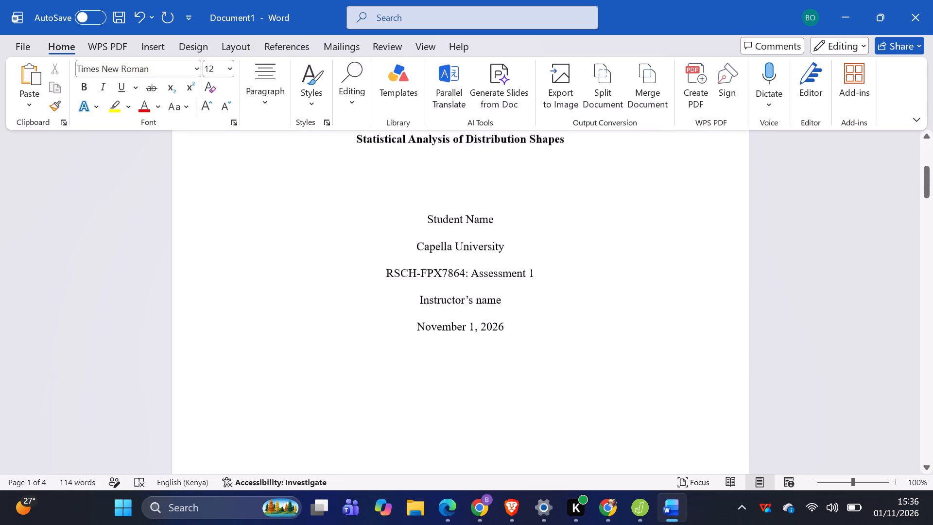
pyautogui.scroll(-2, 432, 348)
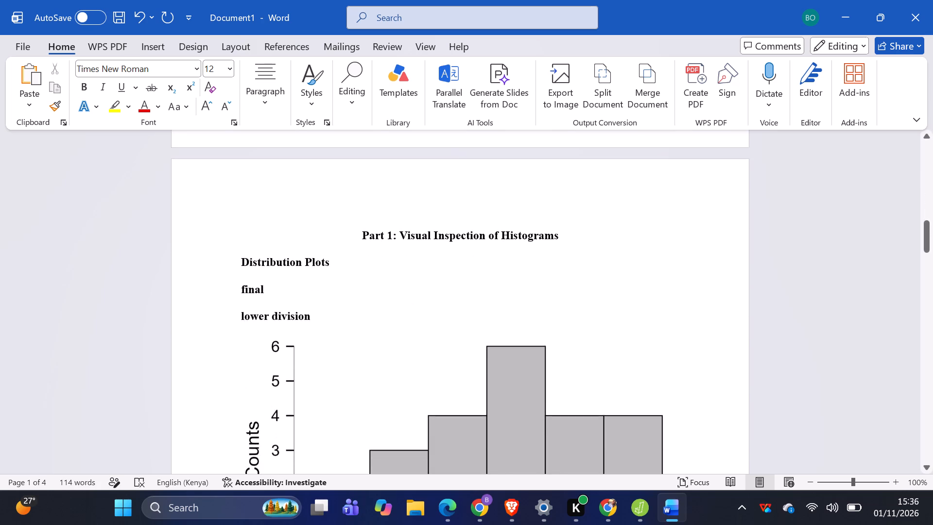
pyautogui.scroll(-5, 432, 348)
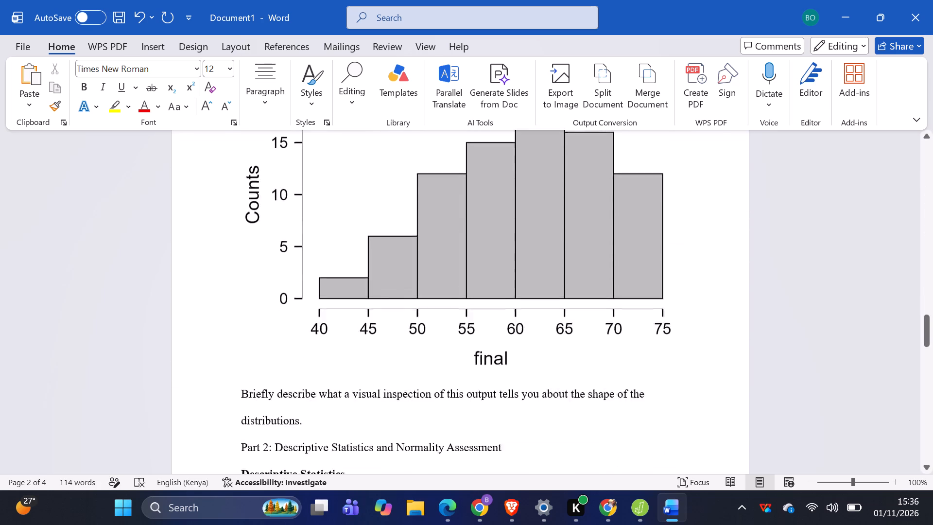
pyautogui.scroll(-4, 432, 348)
pyautogui.scroll(5, 432, 348)
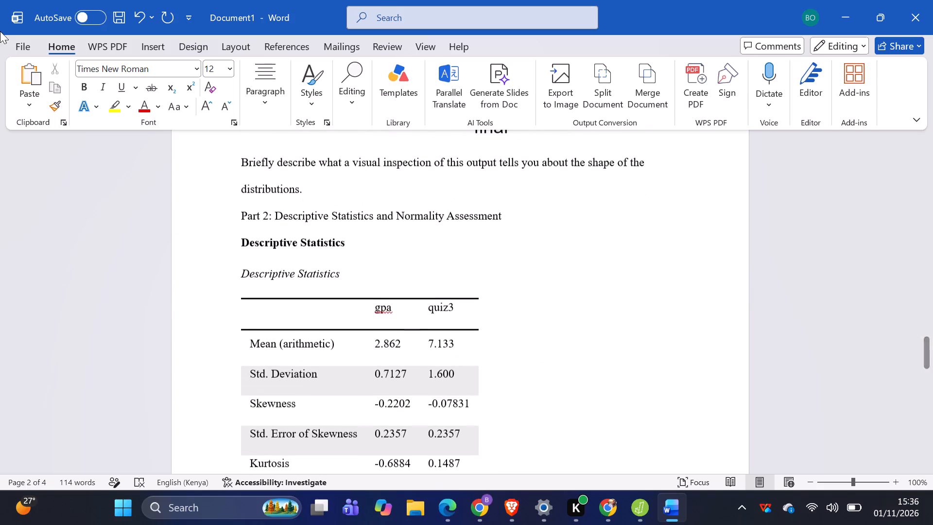
# Save the report as a Word document named "Statistical Analysis of Distribution Shapes" in the Downloads folder.
pyautogui.click(17, 48)
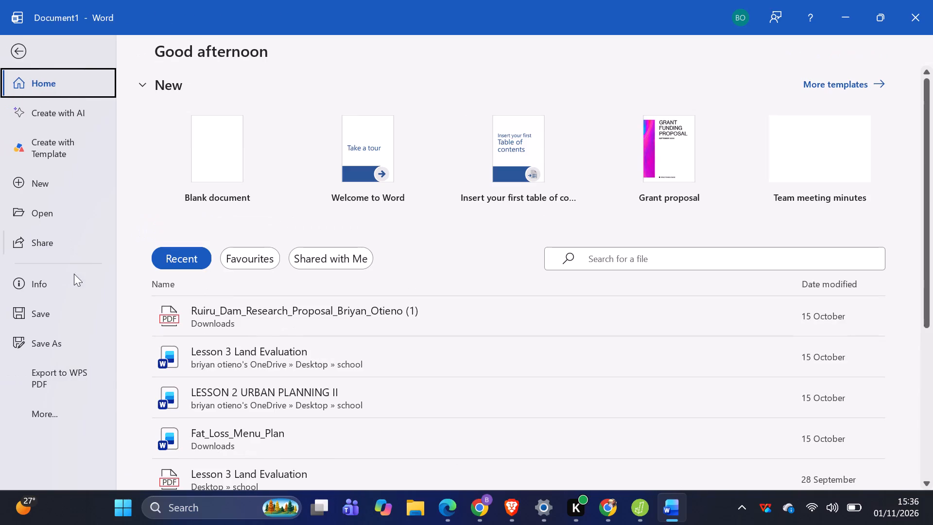
pyautogui.click(50, 348)
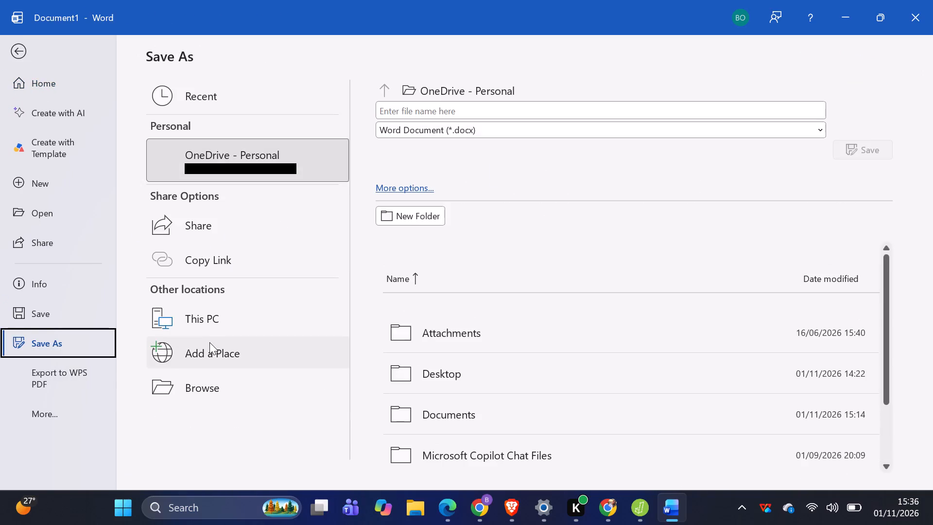
pyautogui.doubleClick(203, 321)
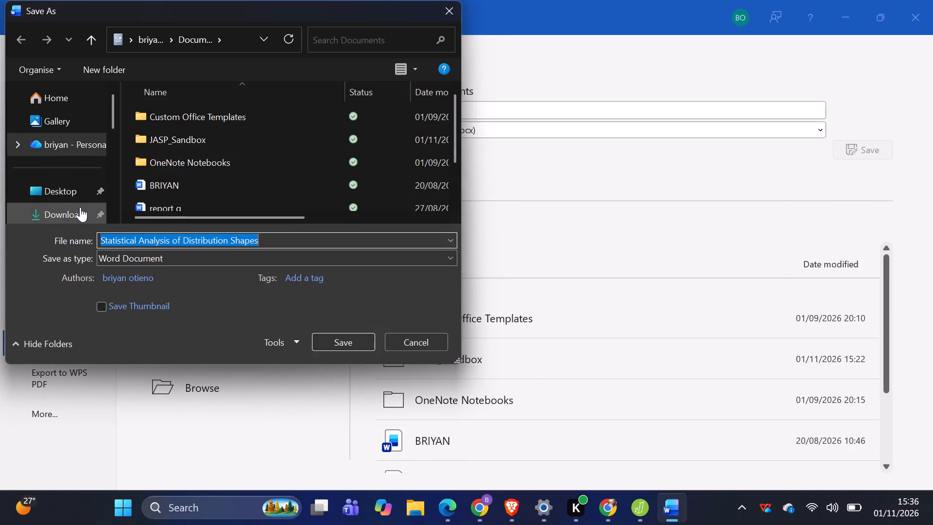
pyautogui.click(80, 214)
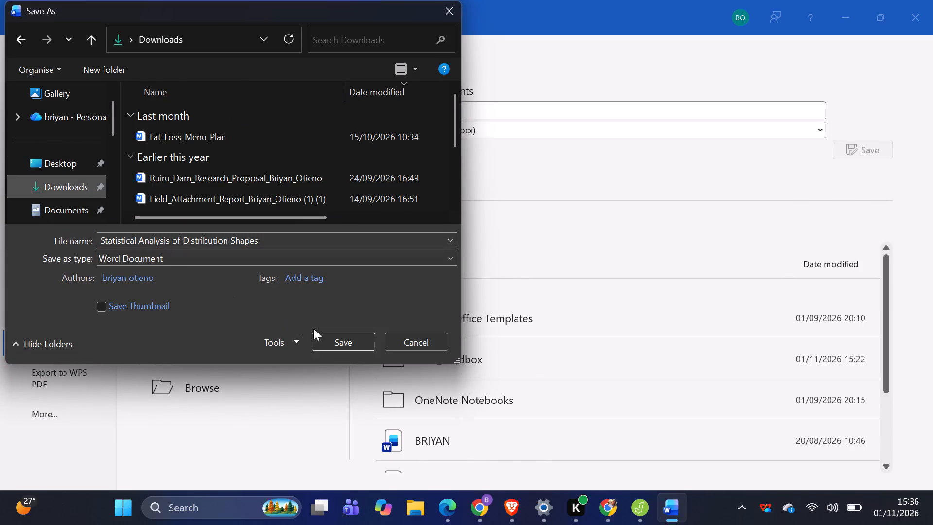
# Save the report in the Downloads folder as a Word document named "Statistical Analysis of Distribution Shapes".
pyautogui.click(333, 336)
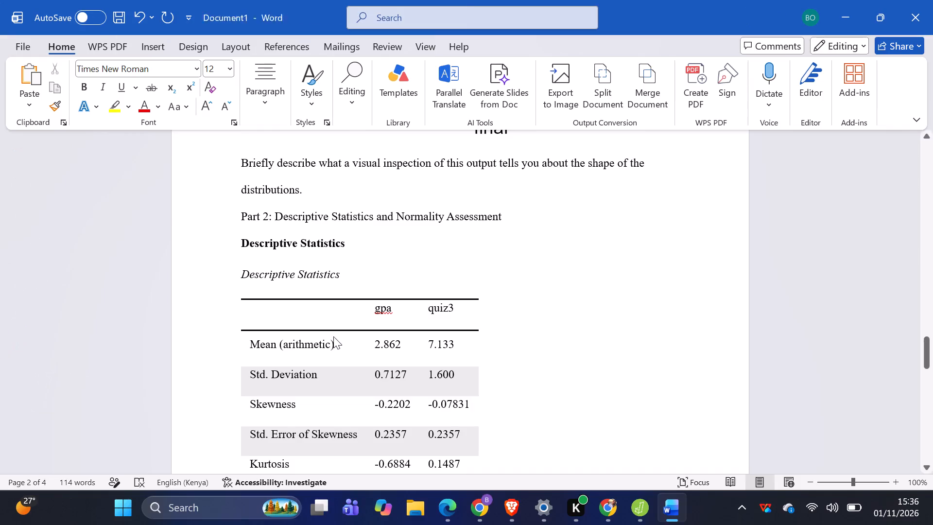